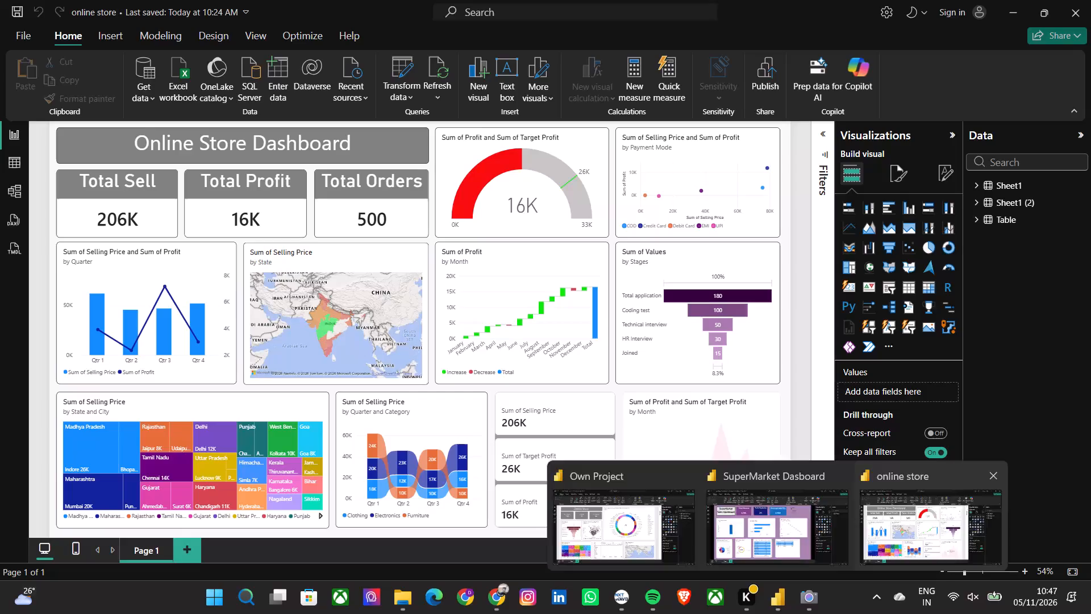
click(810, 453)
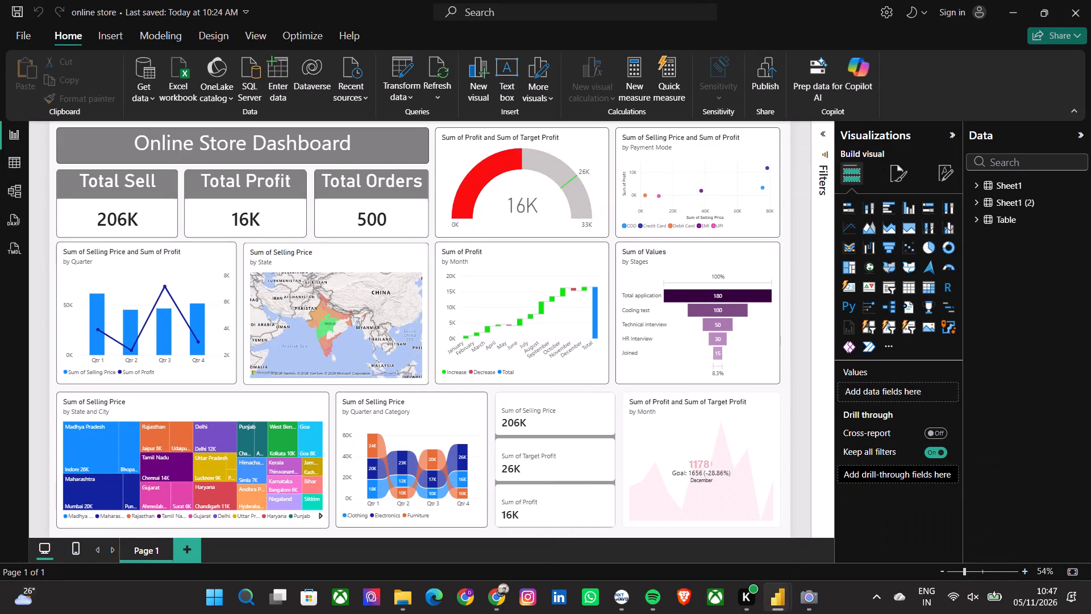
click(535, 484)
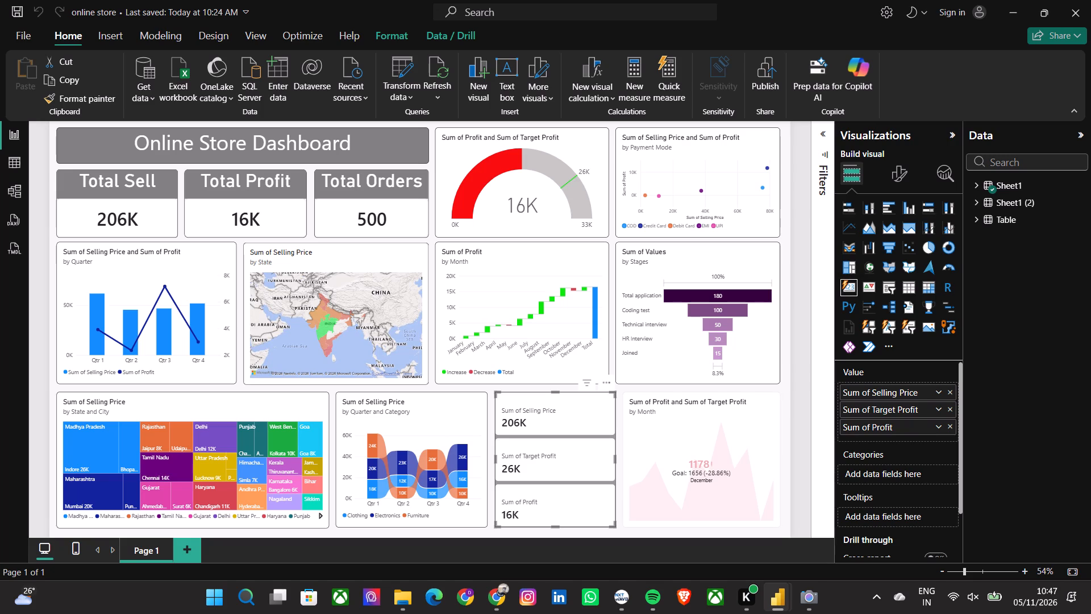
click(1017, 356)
Set the visual border colour of the Sum of Profit and Sum of Target Profit by Month KPI to black.
click(784, 391)
double_click(730, 449)
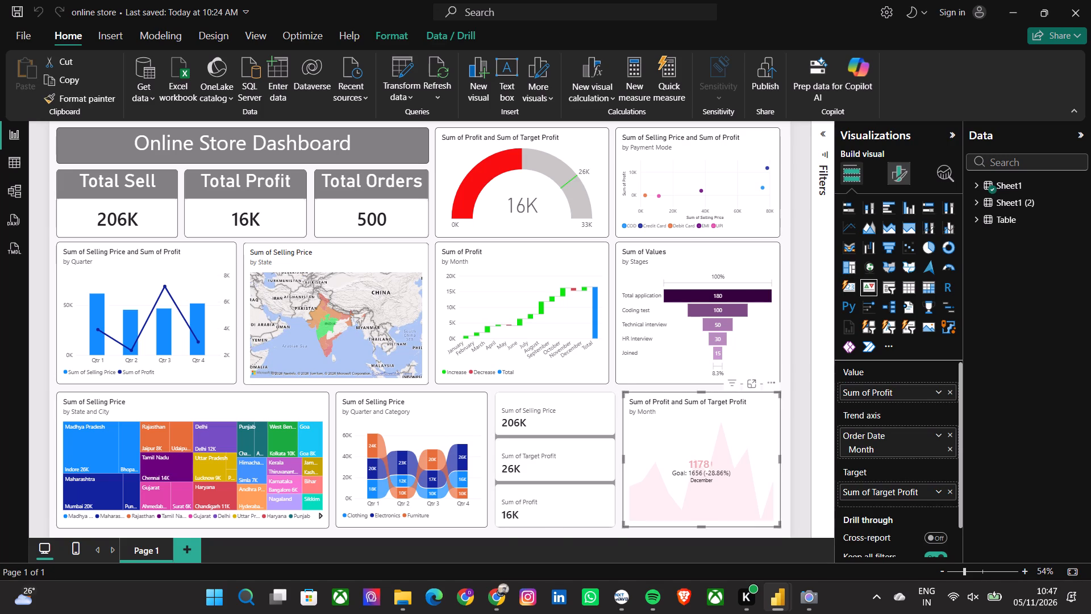
click(896, 178)
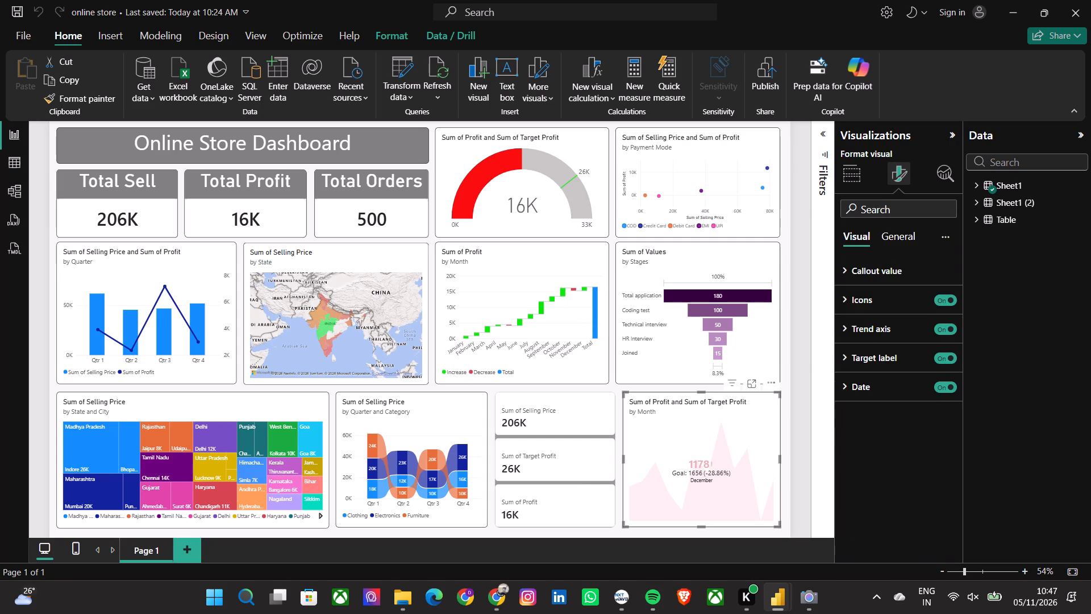
click(894, 242)
click(882, 328)
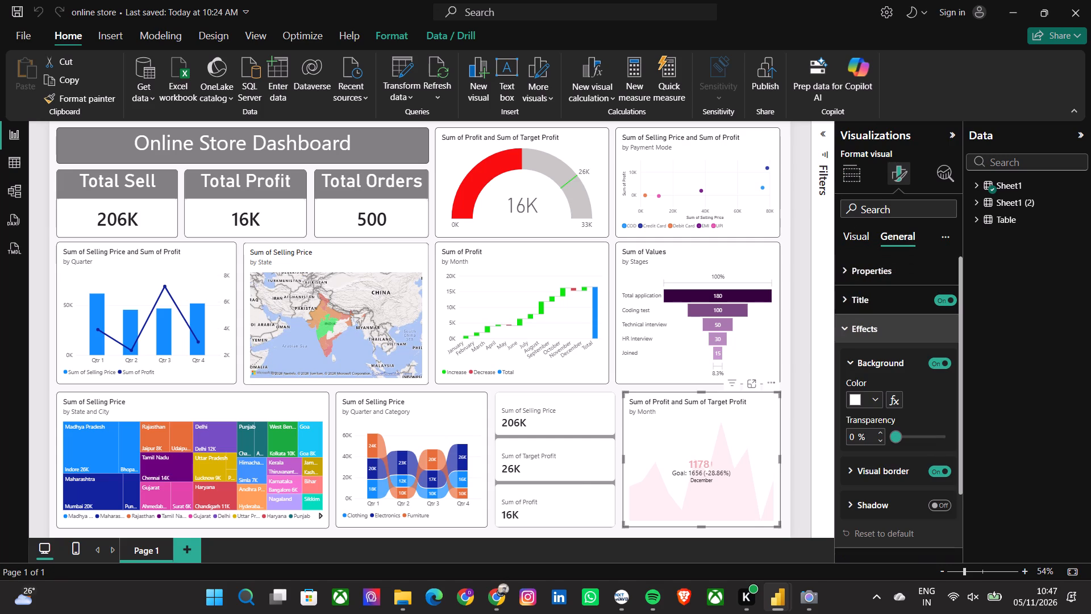
click(872, 470)
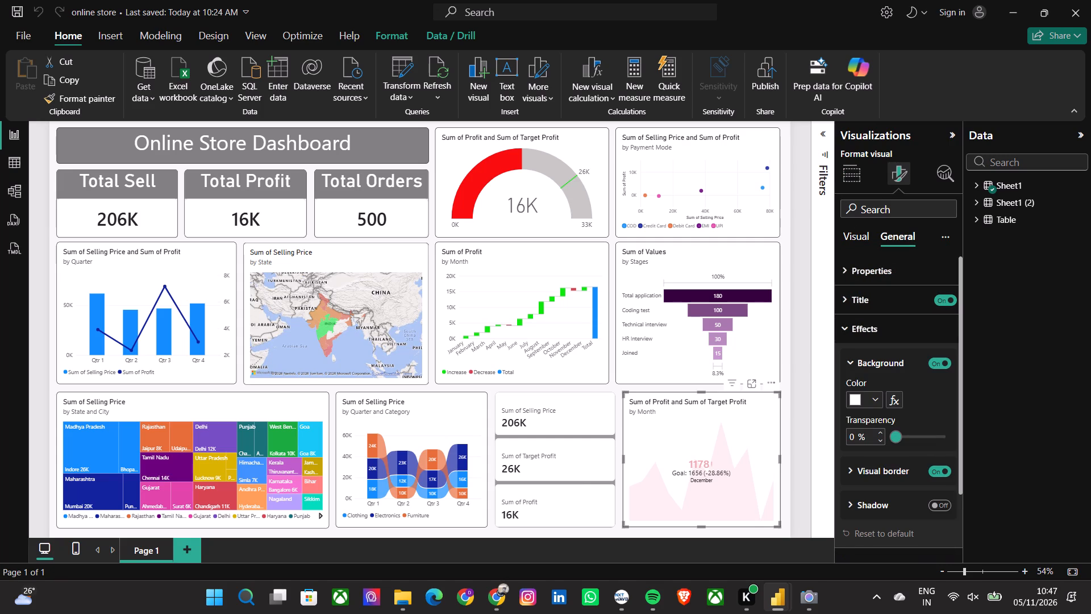
click(873, 508)
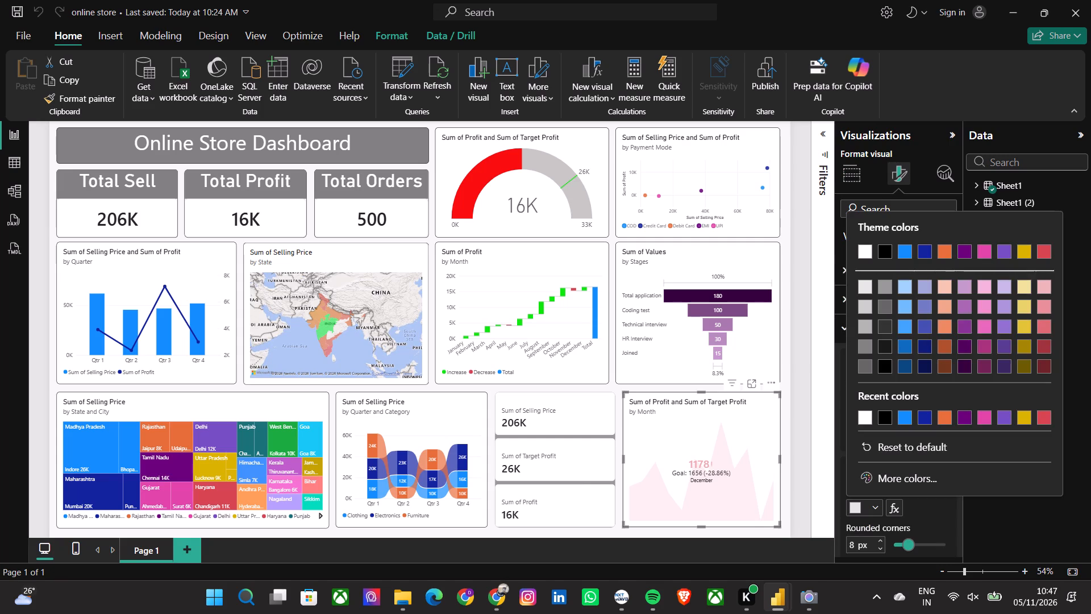
click(886, 413)
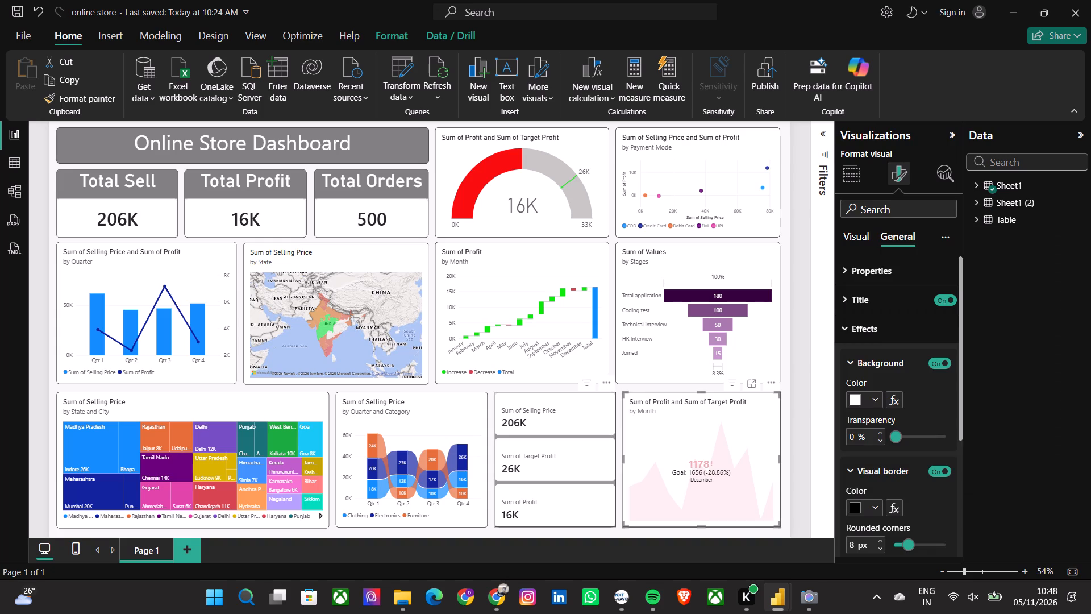
Set the visual border colour of the multi-row card showing Selling Price, Target Profit and Profit to black.
click(590, 421)
double_click(590, 421)
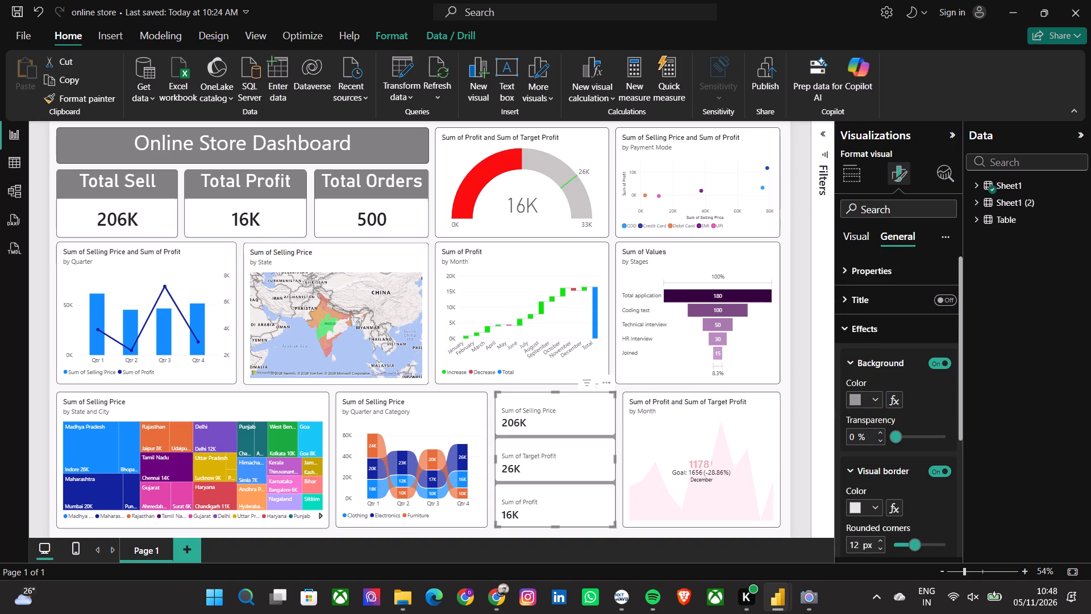
click(876, 513)
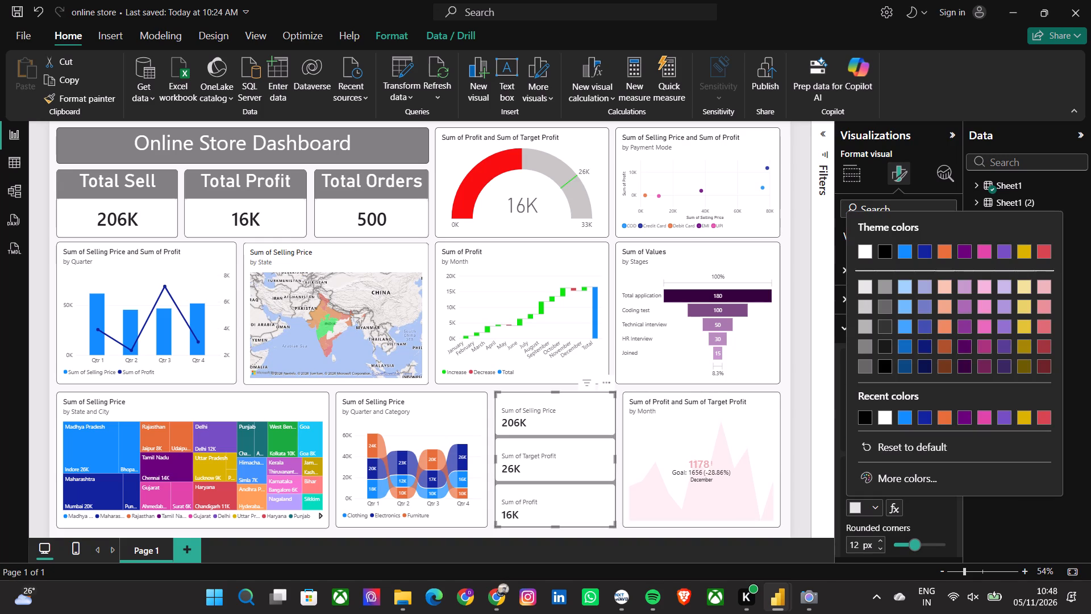
click(865, 417)
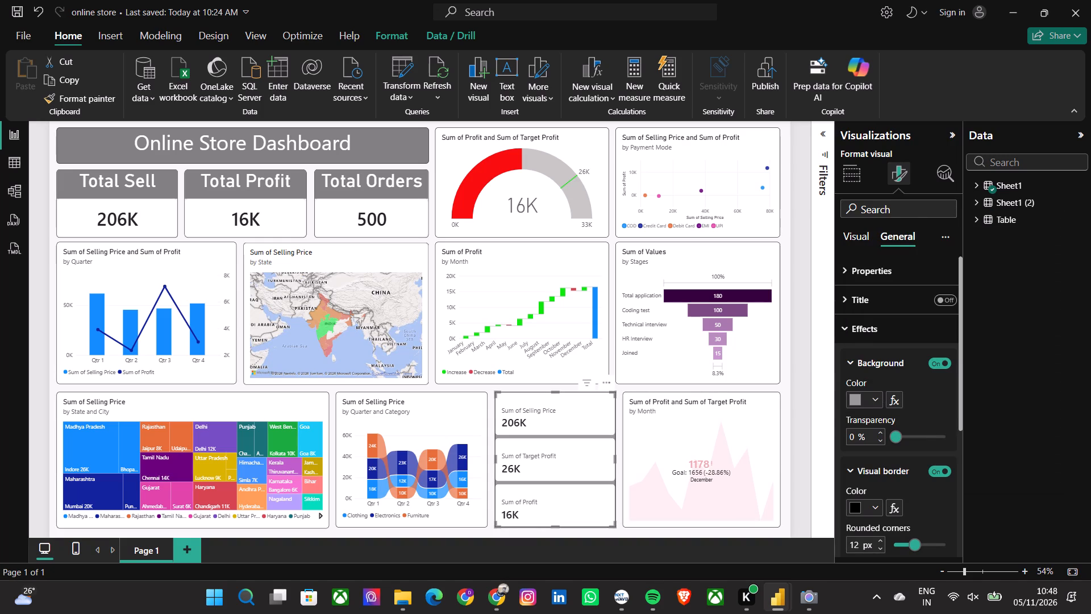
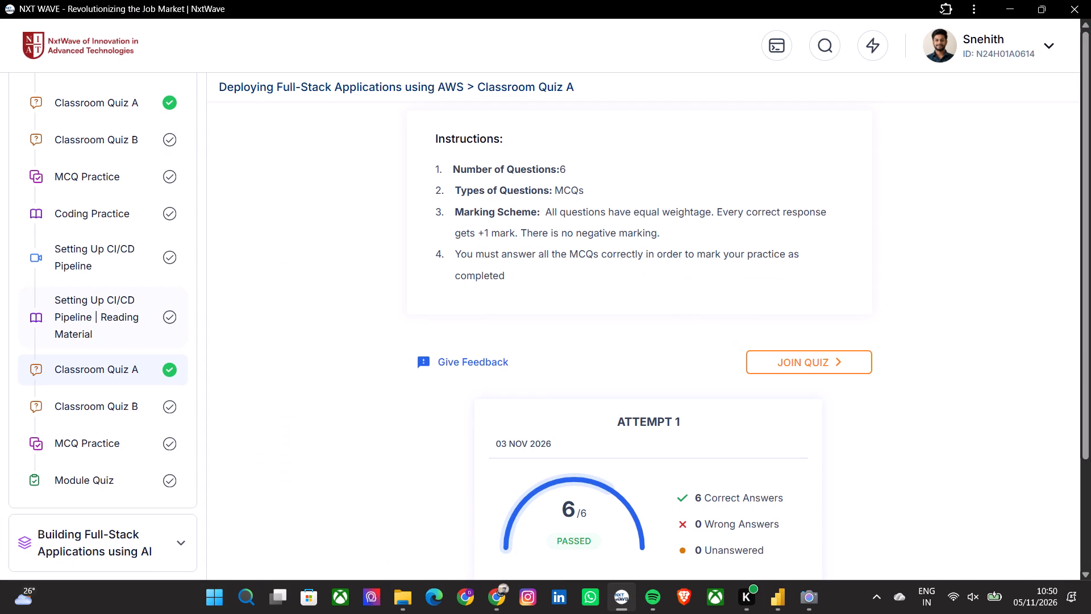
Return to the learning portal's home page through Face ID verification and resume the Data visualisation course at Advanced Visualization.
click(84, 40)
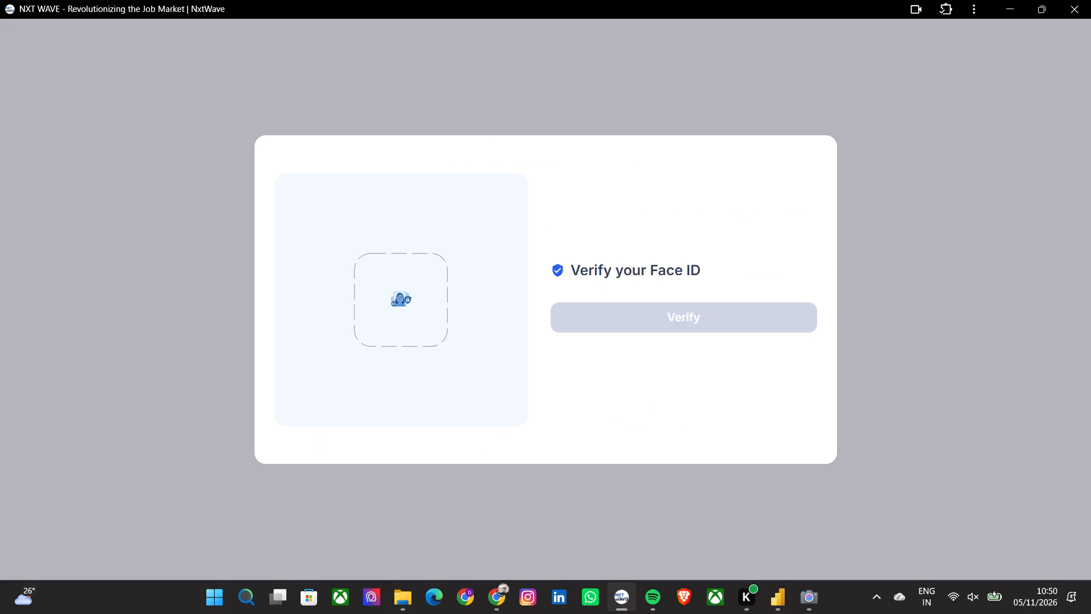
click(662, 333)
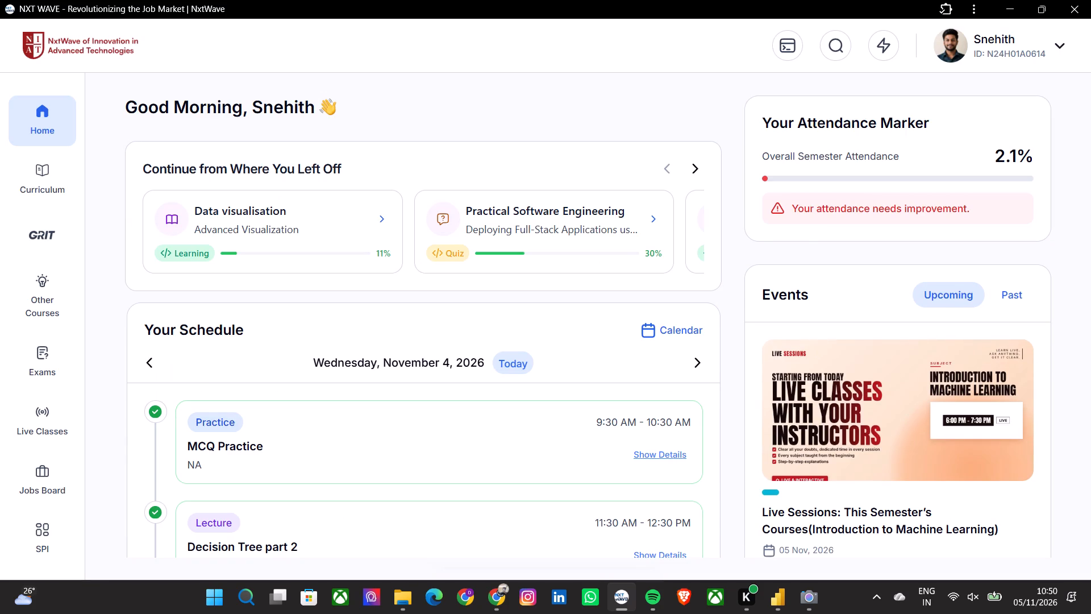
click(376, 215)
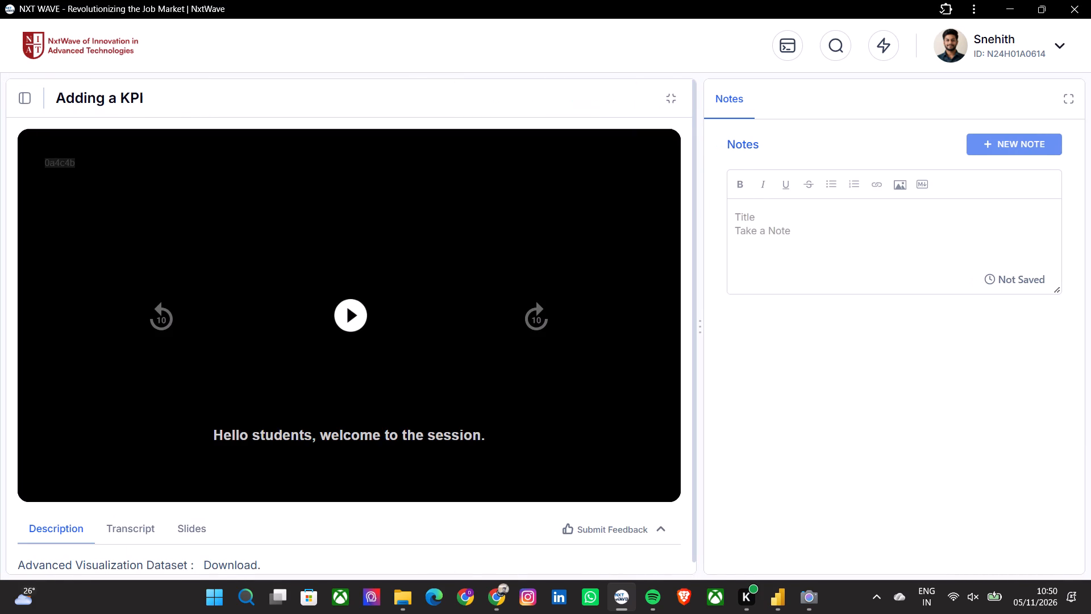
Examine the Data visualisation course outline for the lessons and modules around Adding a KPI.
click(23, 92)
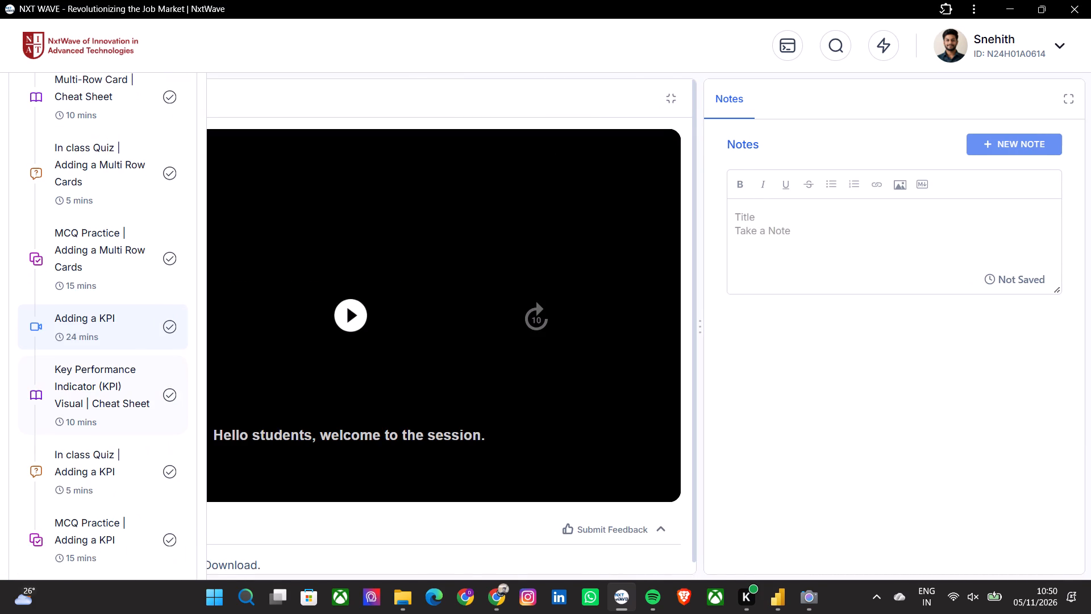
scroll(68, 374, up, 8)
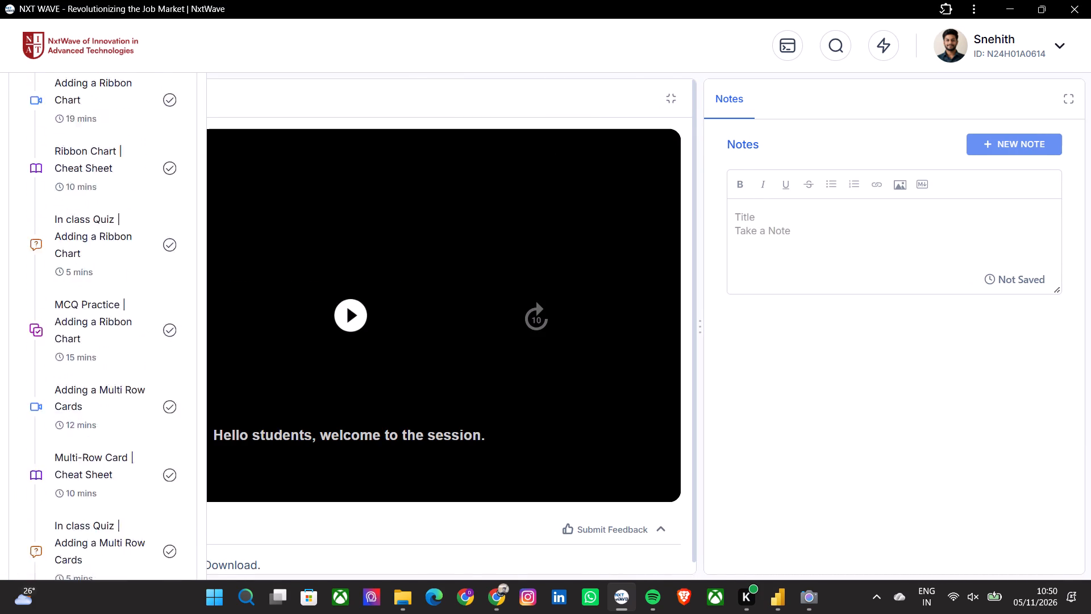
scroll(68, 374, down, 3)
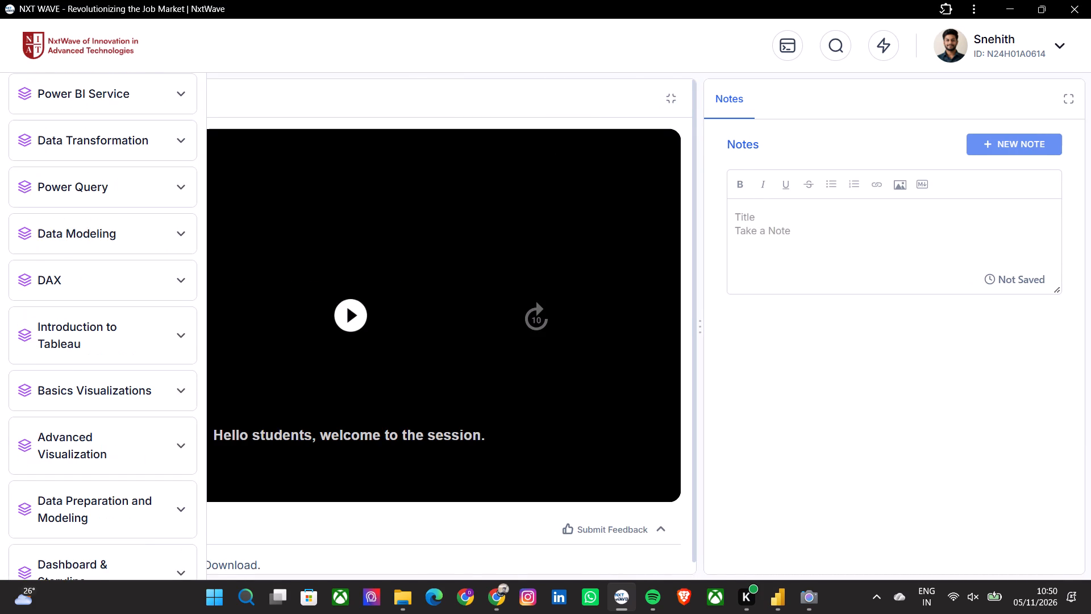
scroll(68, 374, up, 3)
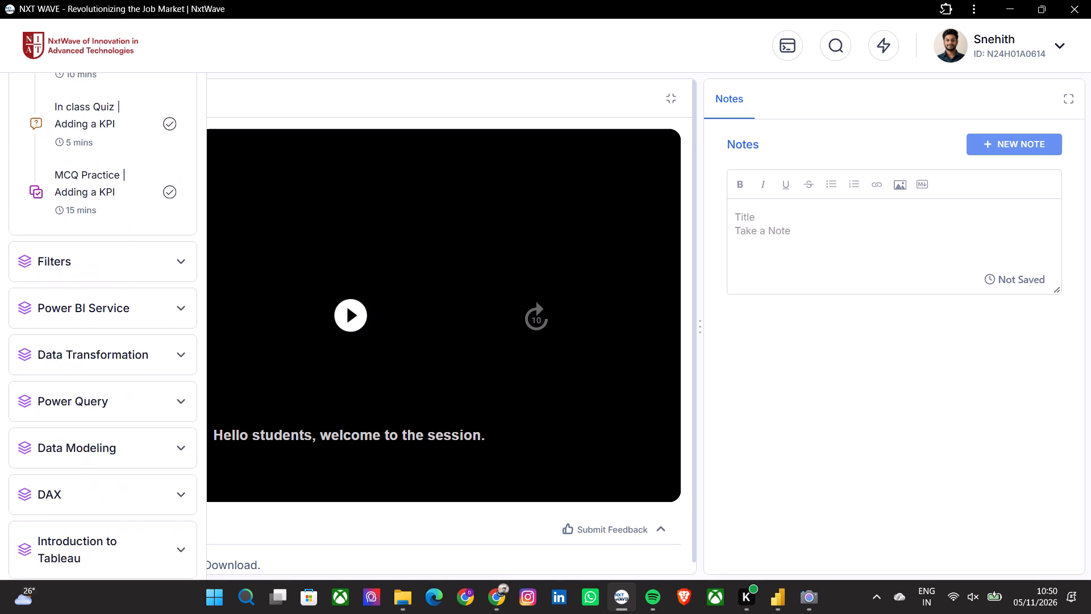
scroll(68, 374, up, 1)
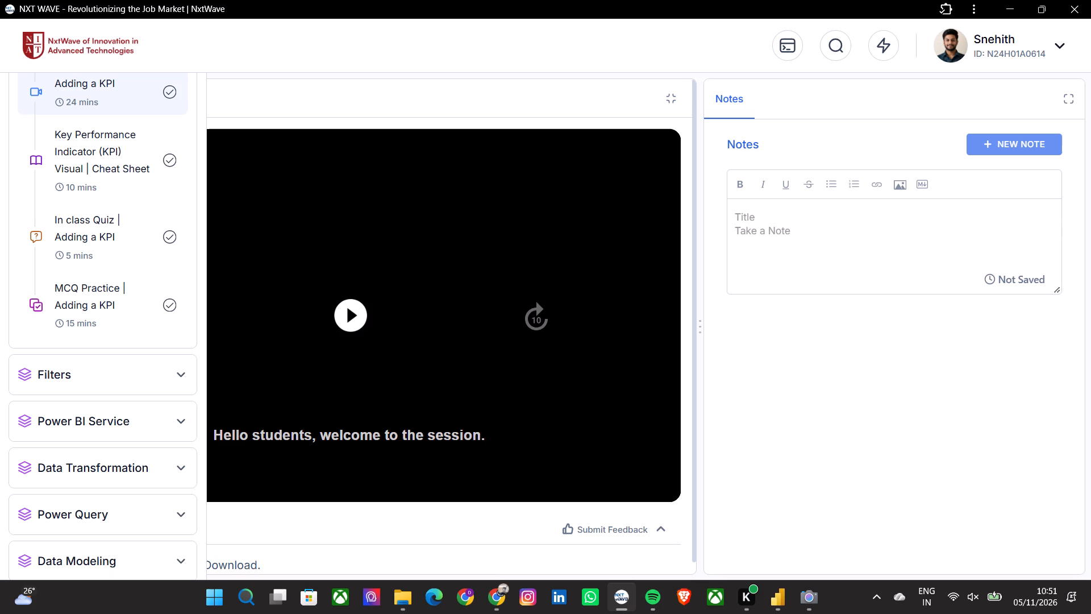
Switch to the online store report in Power BI.
click(780, 595)
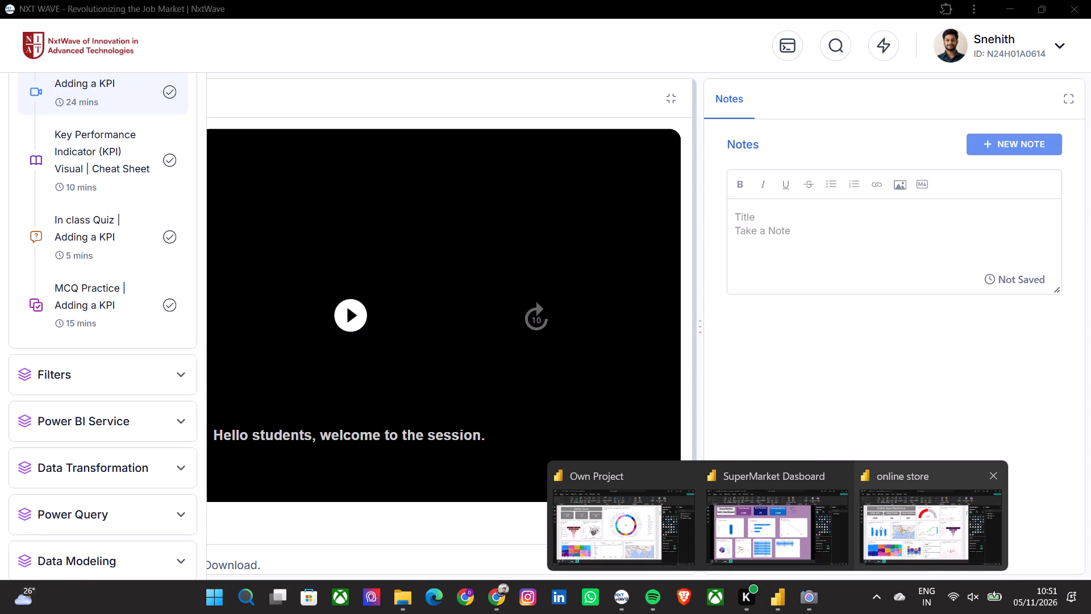
click(899, 508)
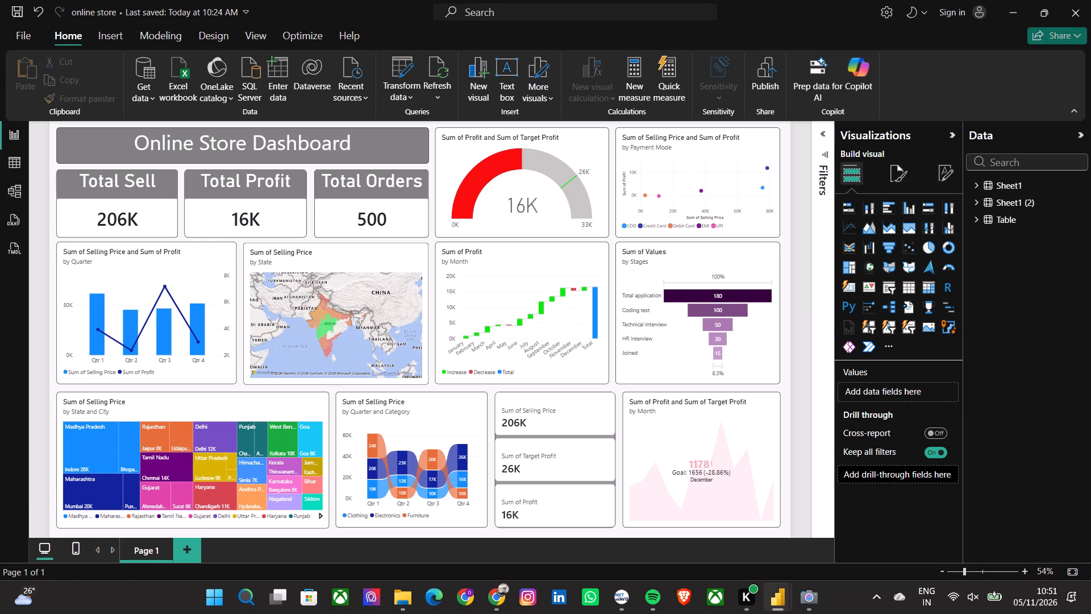
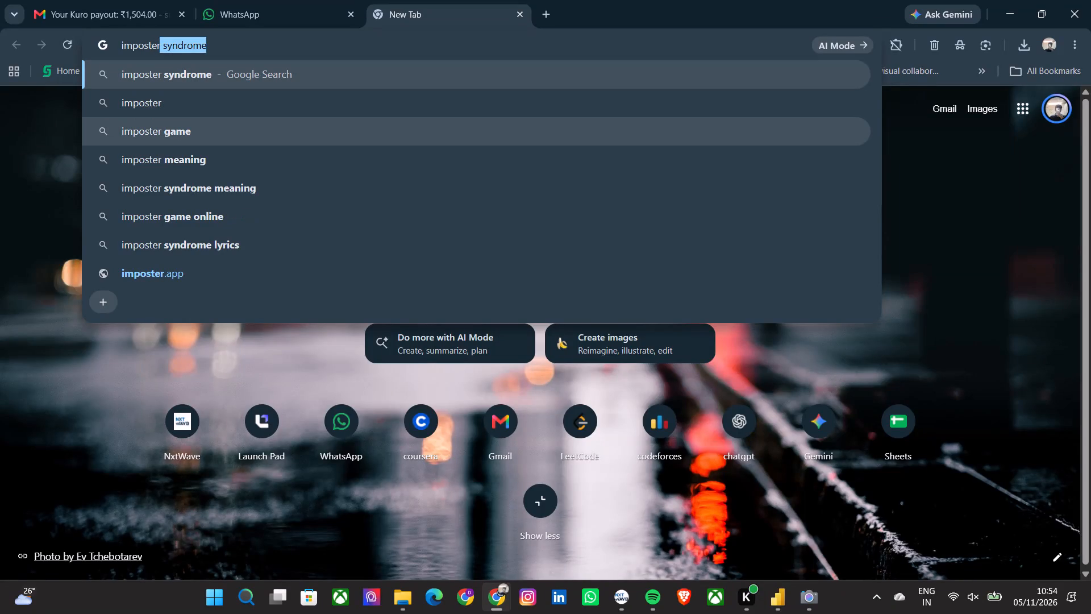
Search the web for "imposter meaning" to look up the word's definition.
click(264, 157)
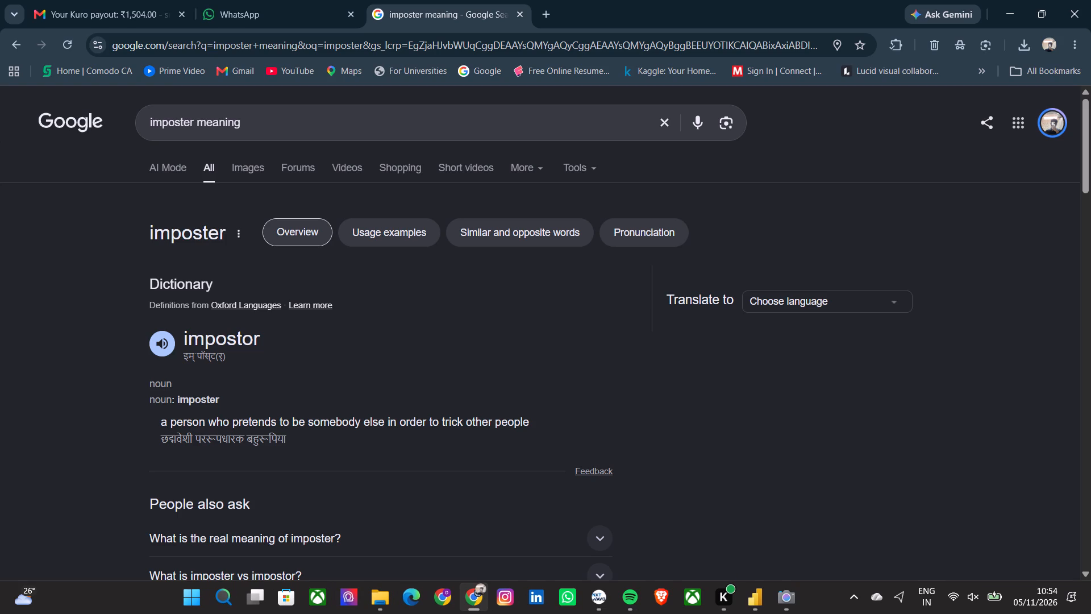
Refine the web search to "imposter meaning in telugu" to look up the word's Telugu meaning.
click(286, 123)
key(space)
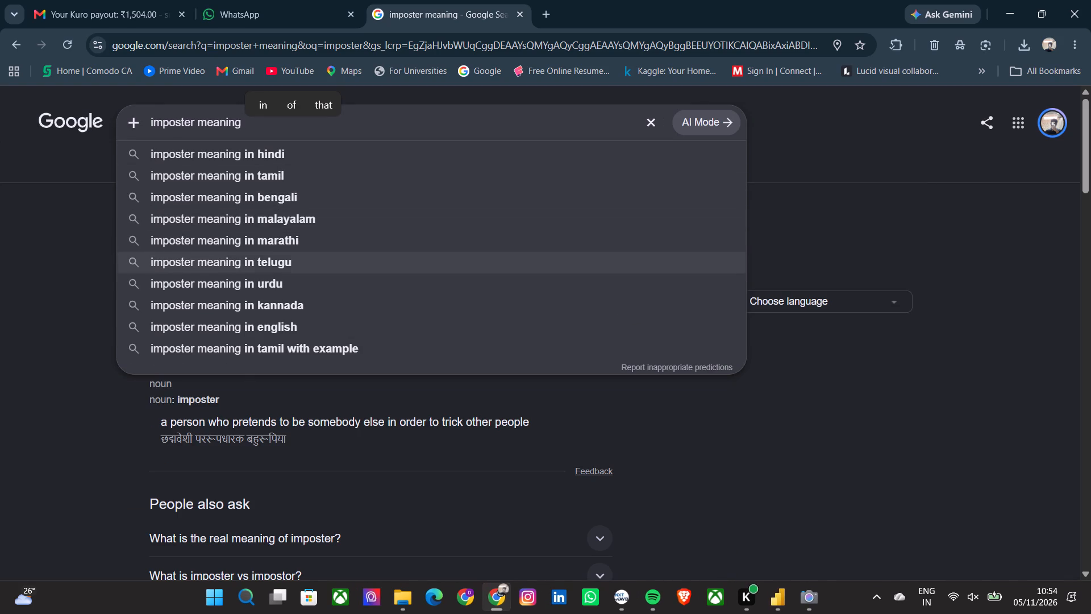
click(287, 262)
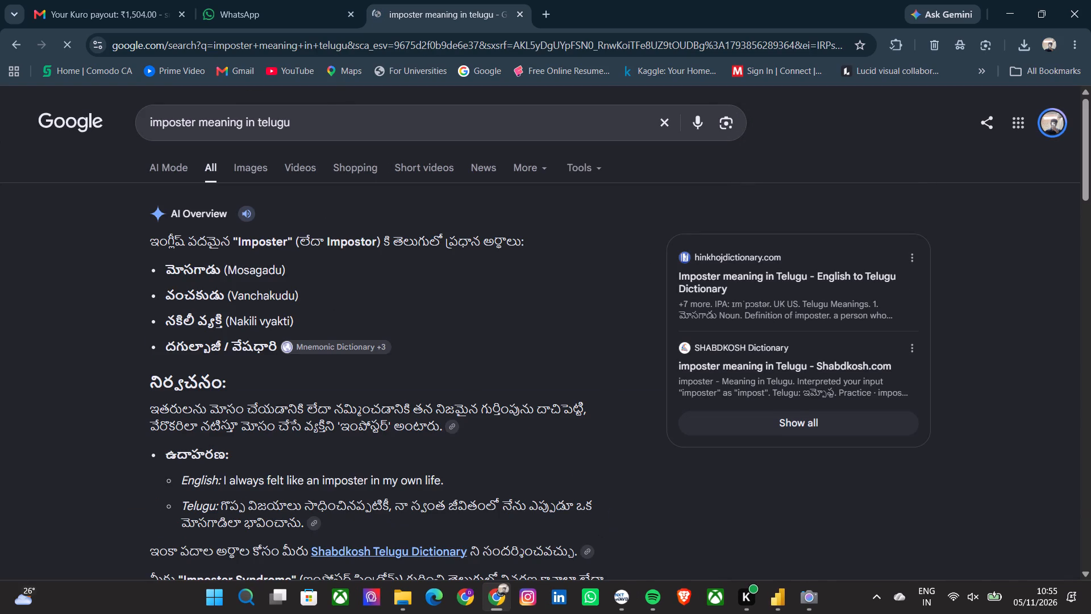
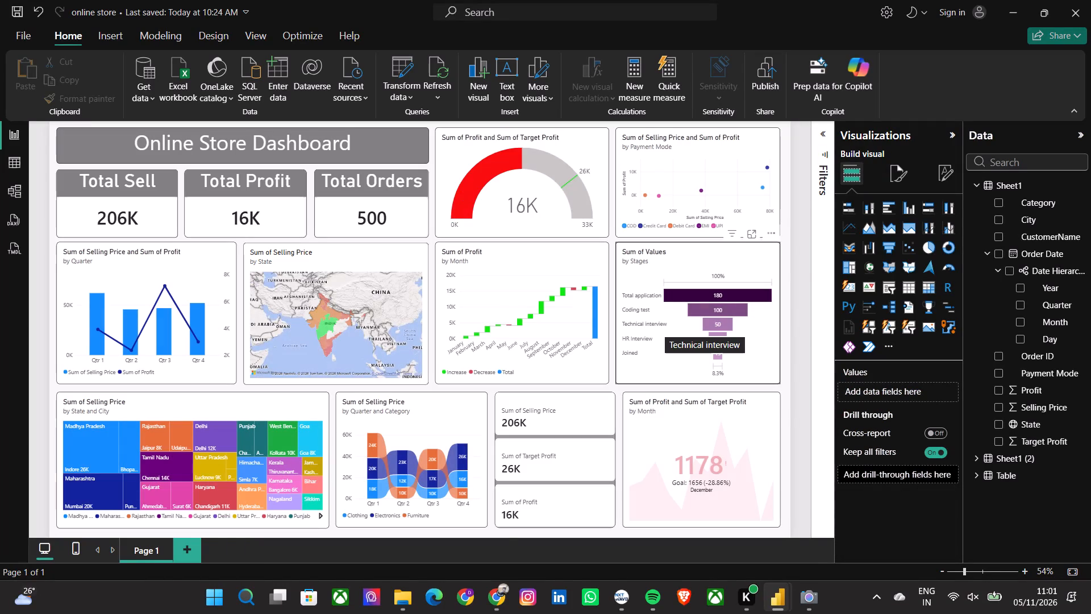
Set the trend axis Bad Color of the profit versus target KPI visual to a dark red theme shade.
click(774, 451)
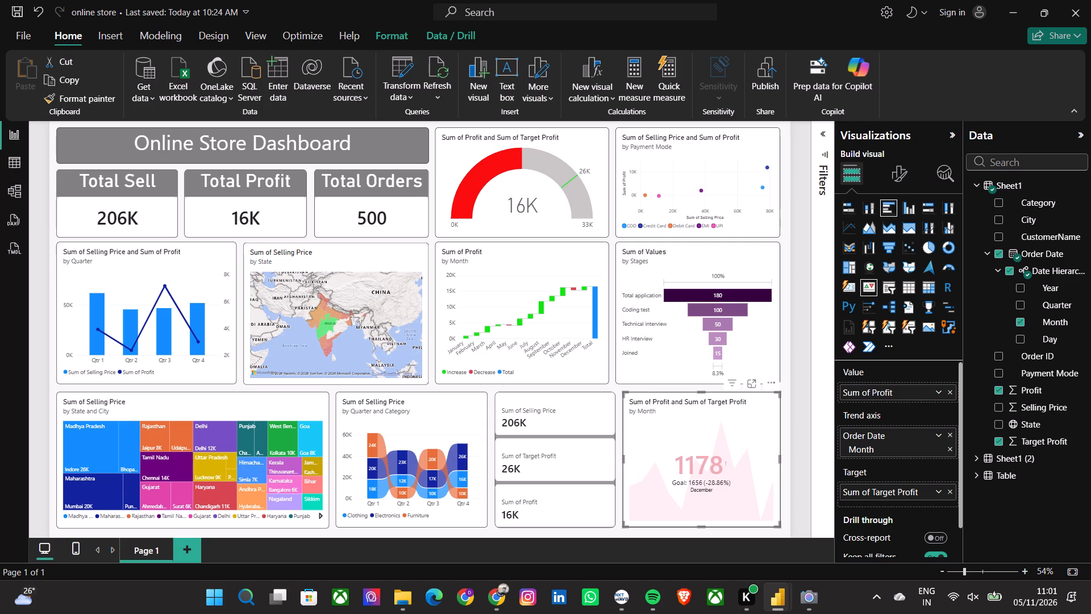
click(903, 172)
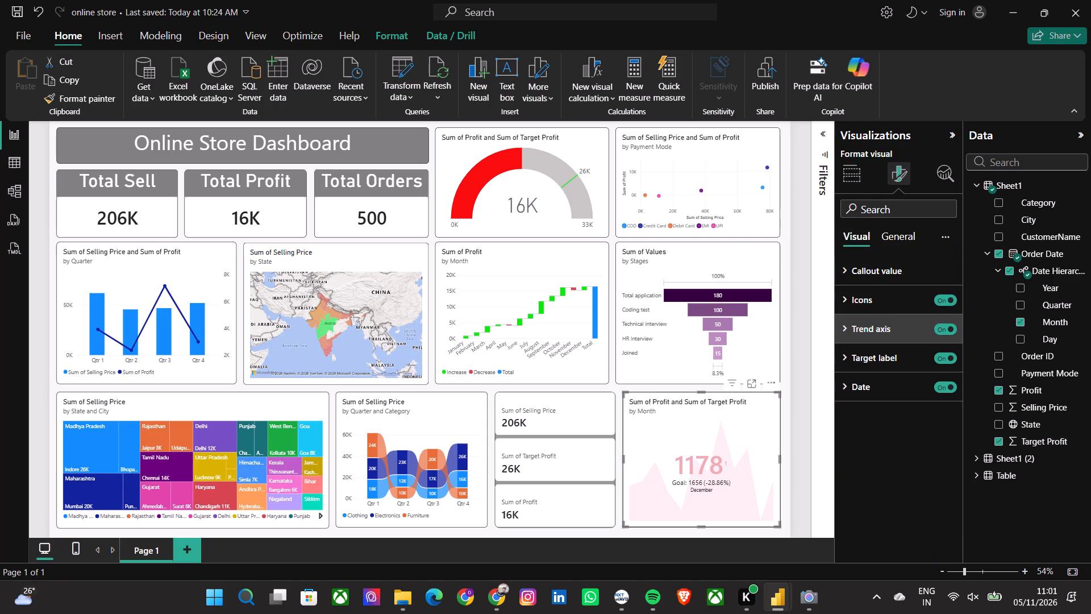
click(852, 331)
scroll(909, 439, down, 1)
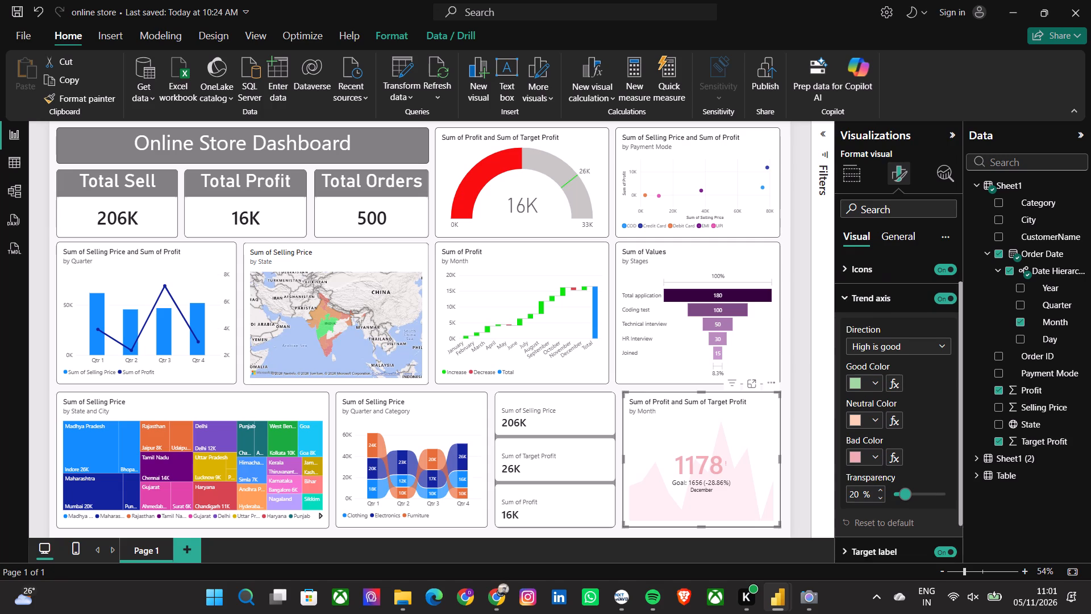
scroll(909, 439, down, 1)
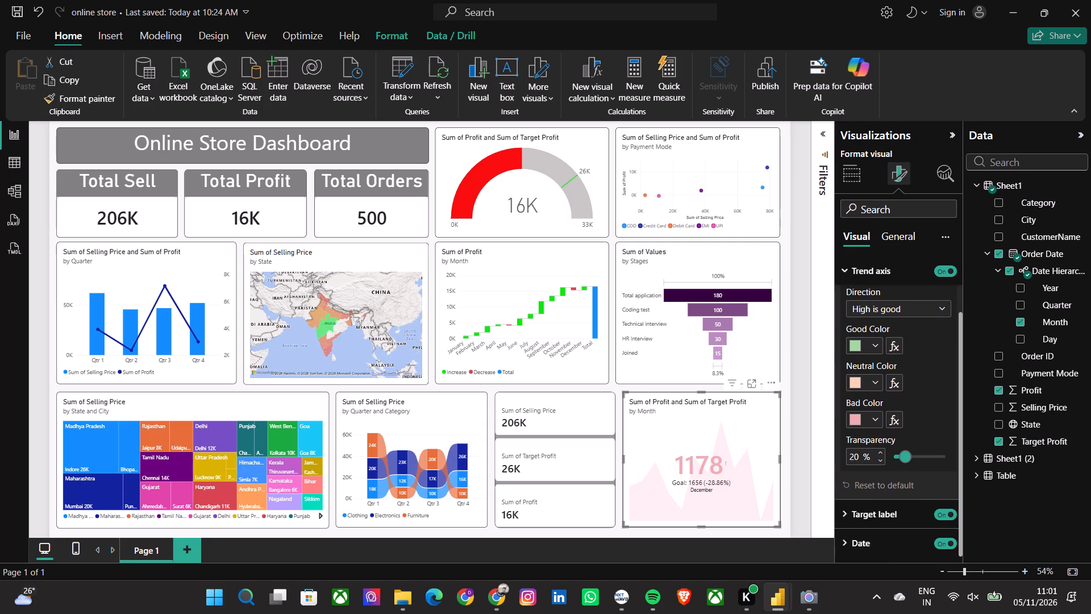
click(880, 419)
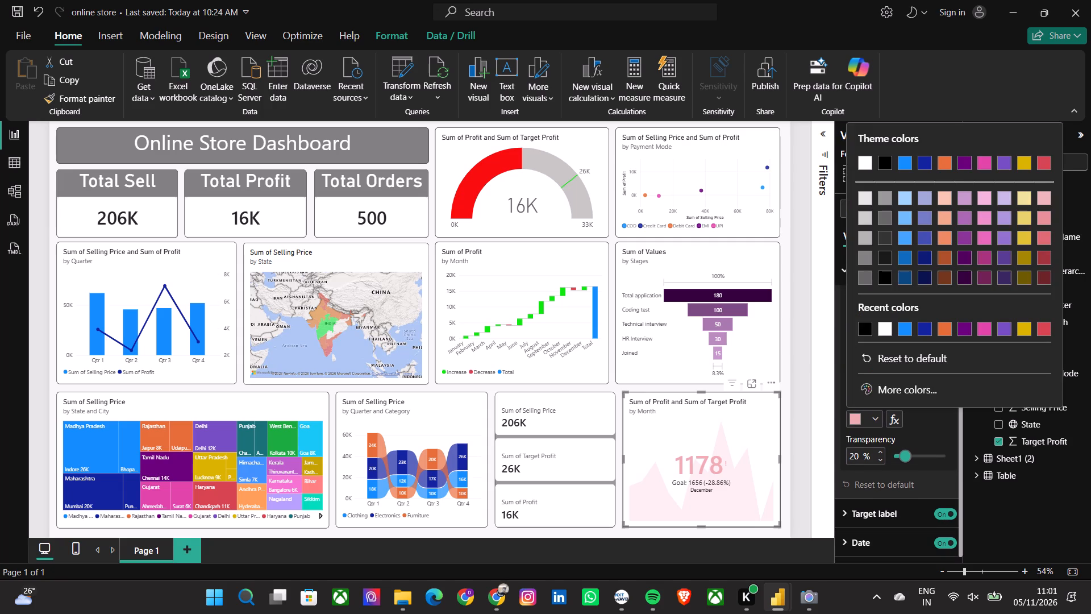
click(1042, 254)
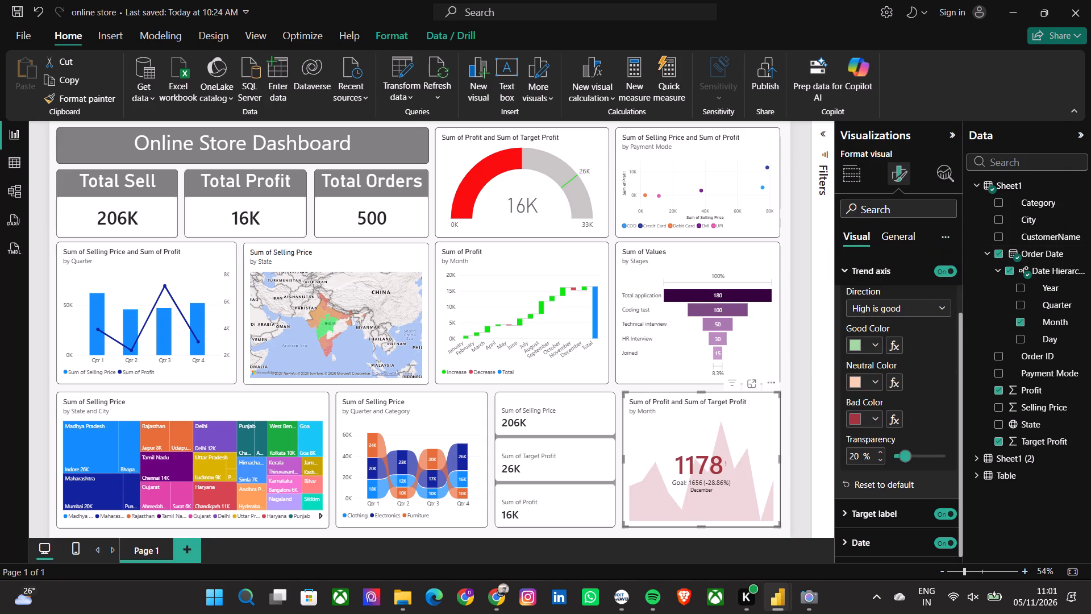
Set the KPI trend axis Neutral Color to a medium orange theme shade.
click(876, 381)
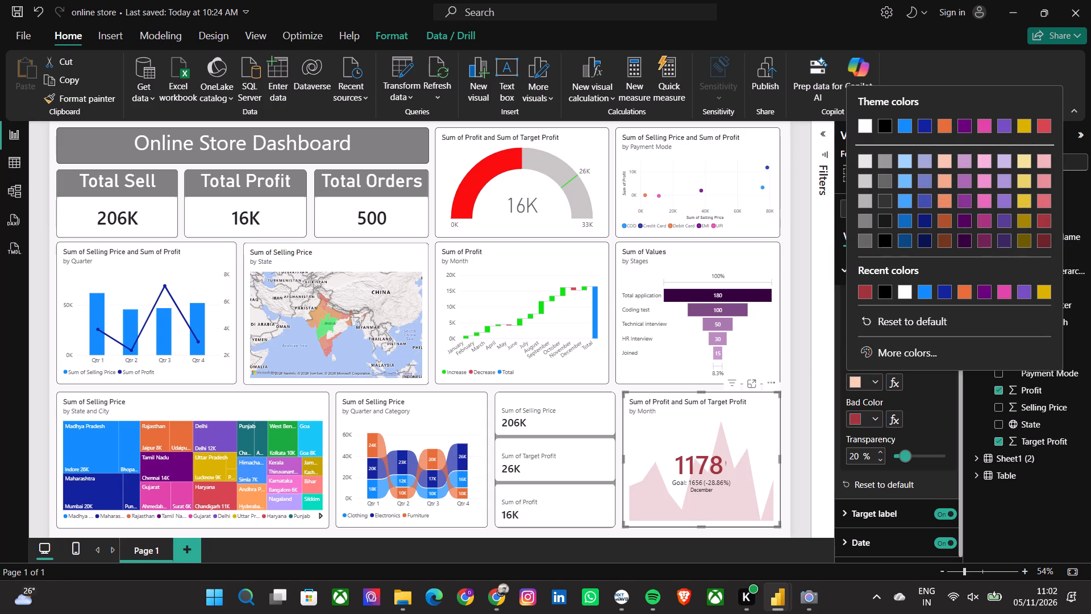
click(944, 199)
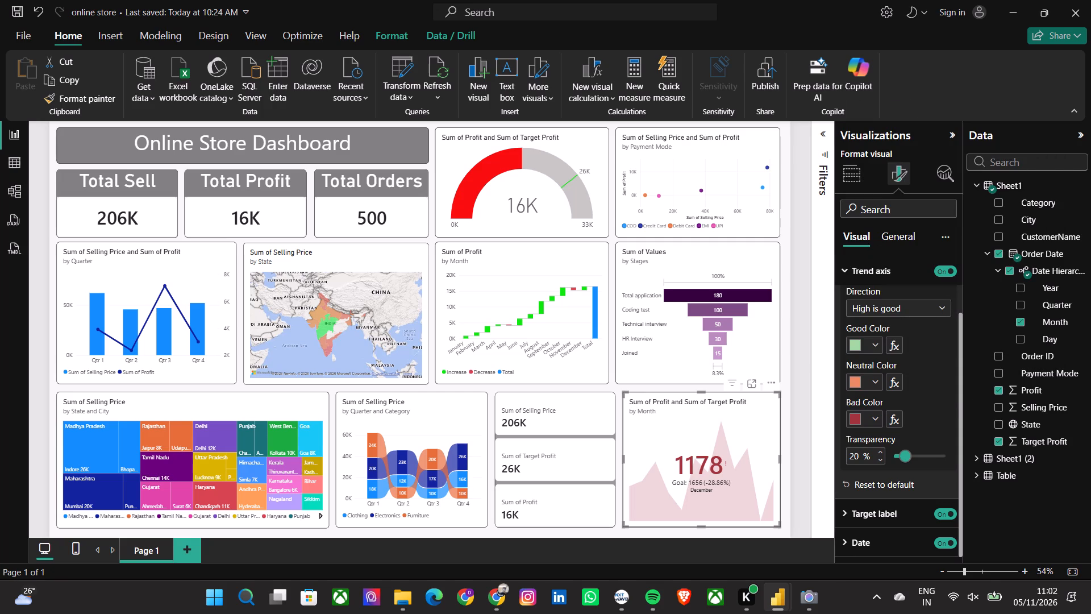
Set the KPI trend axis Good Color to the custom green #48D148 and close the trend axis settings.
click(872, 342)
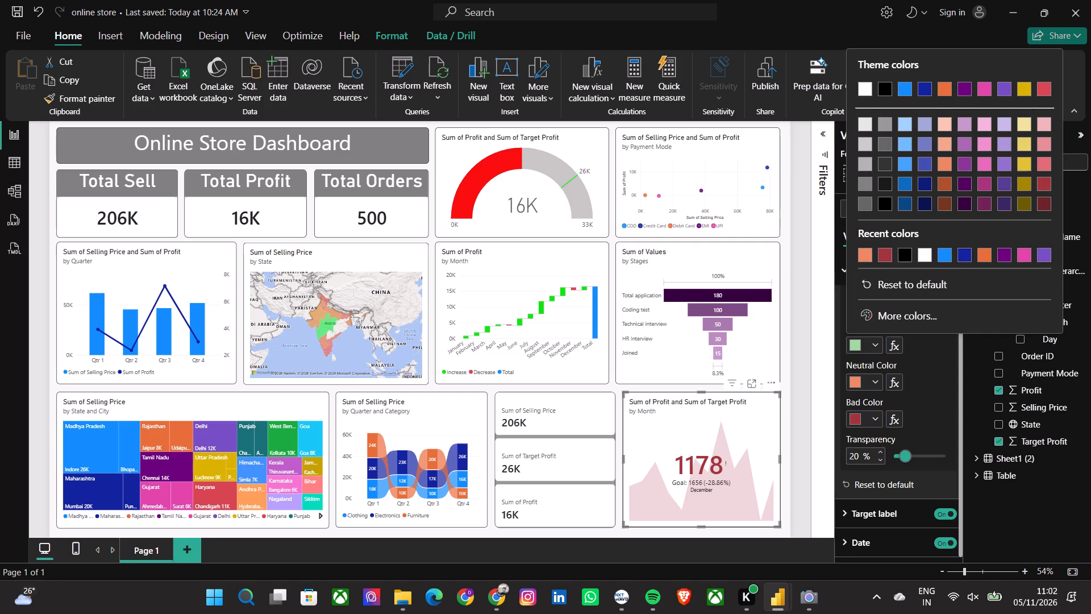
click(885, 316)
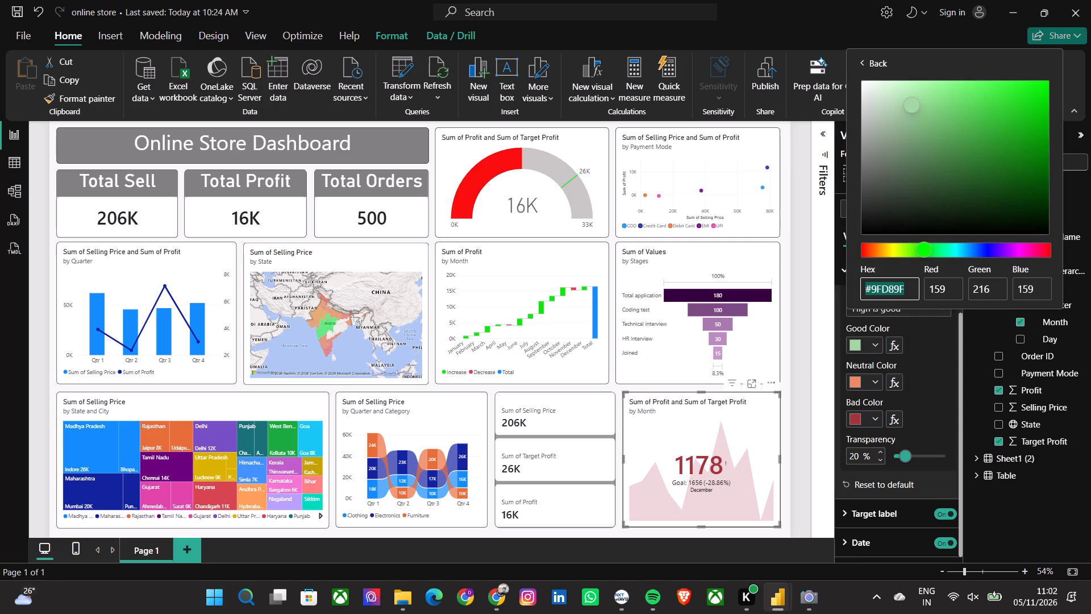
click(979, 135)
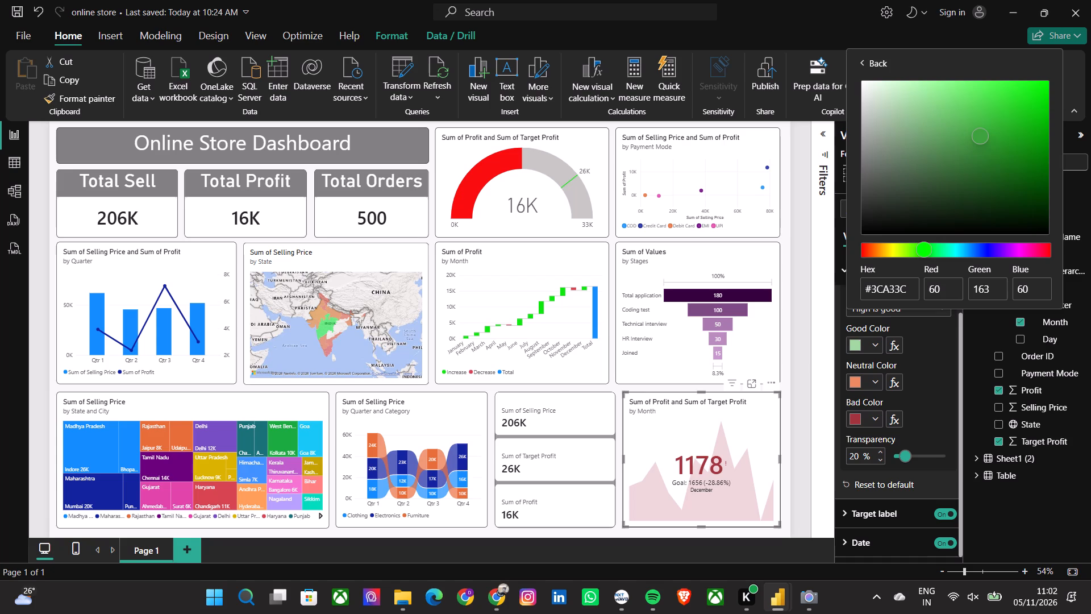
click(983, 107)
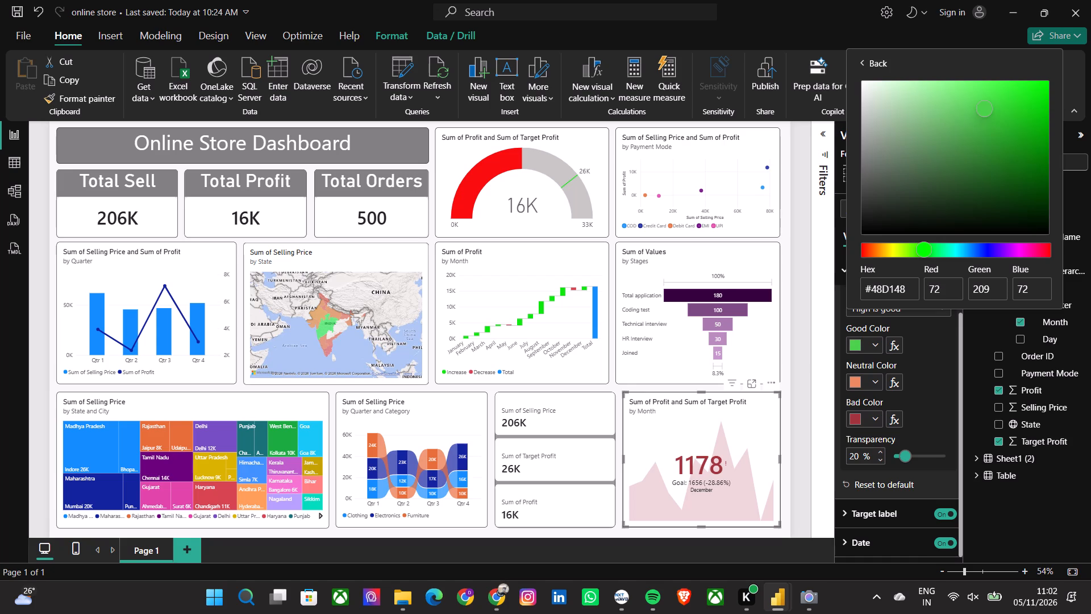
click(942, 329)
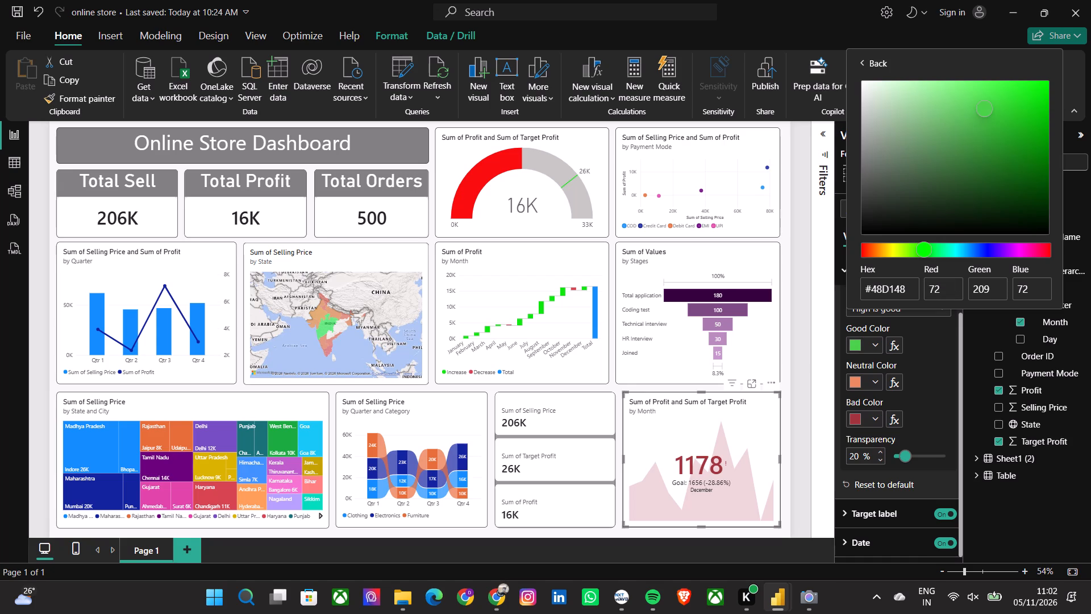
click(975, 340)
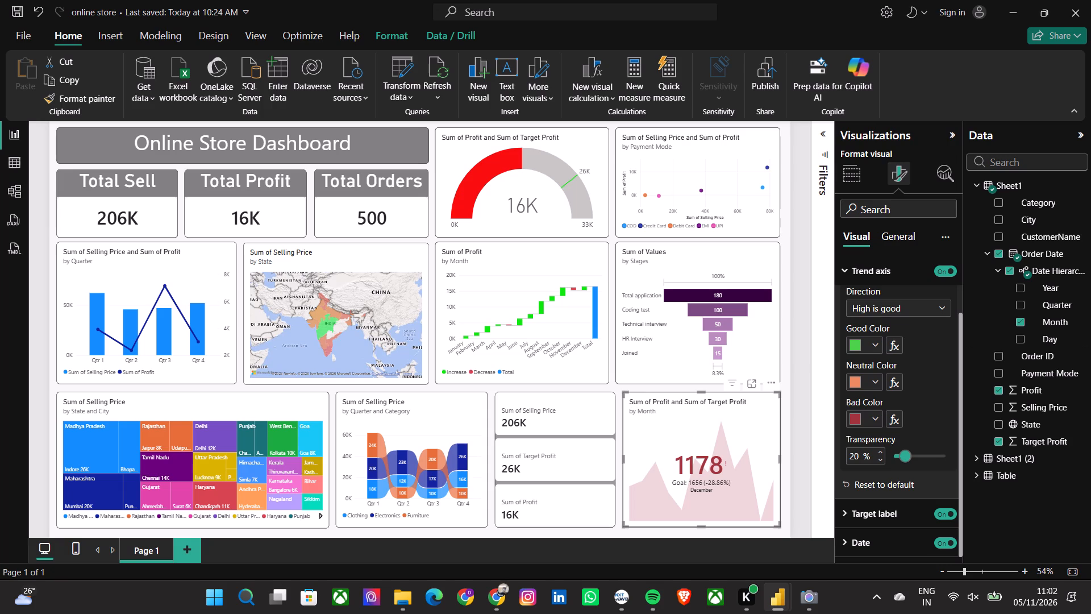
click(734, 454)
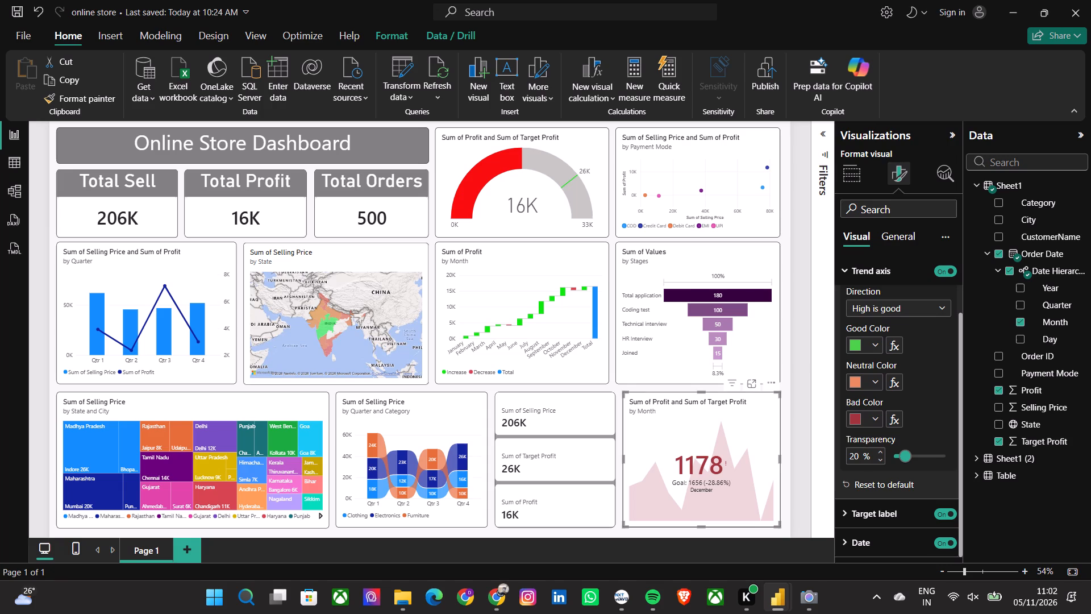
click(888, 276)
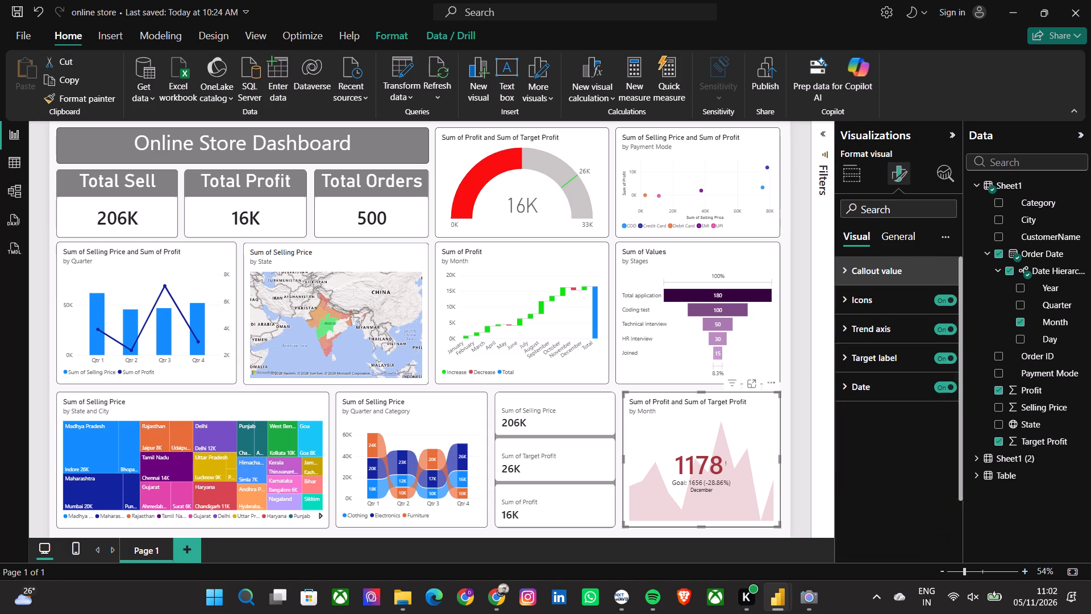
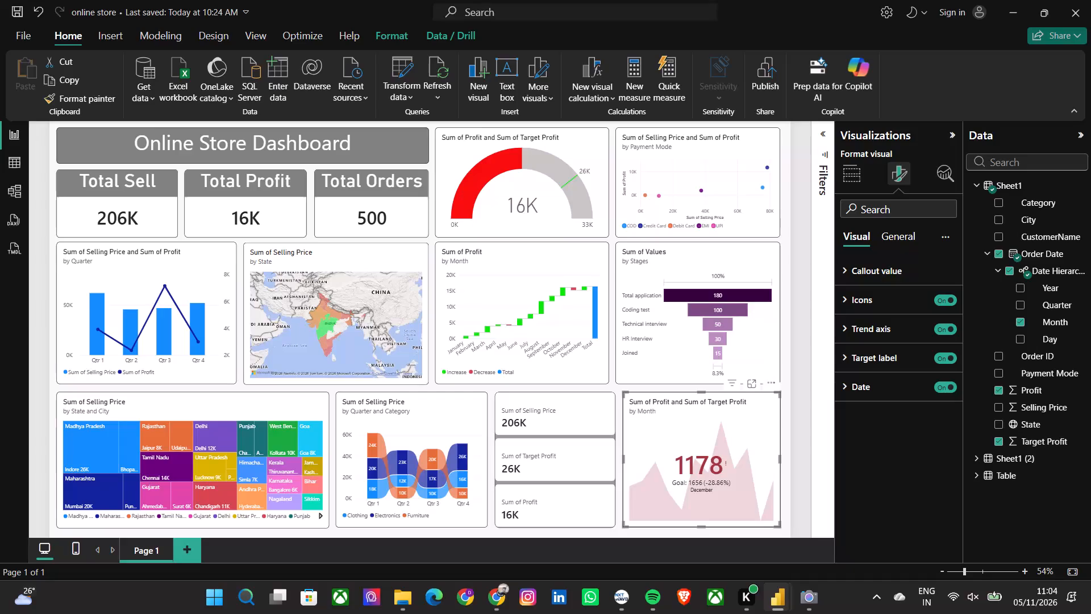
Set the target label values font size of the profit versus target KPI visual to 16.
click(881, 359)
scroll(909, 480, down, 1)
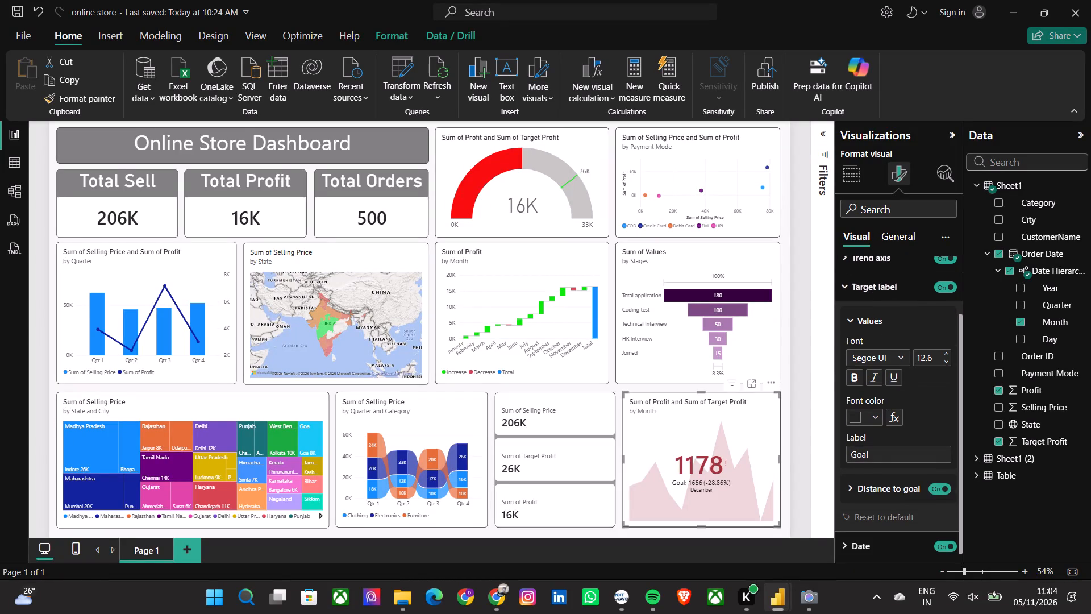
scroll(909, 480, down, 1)
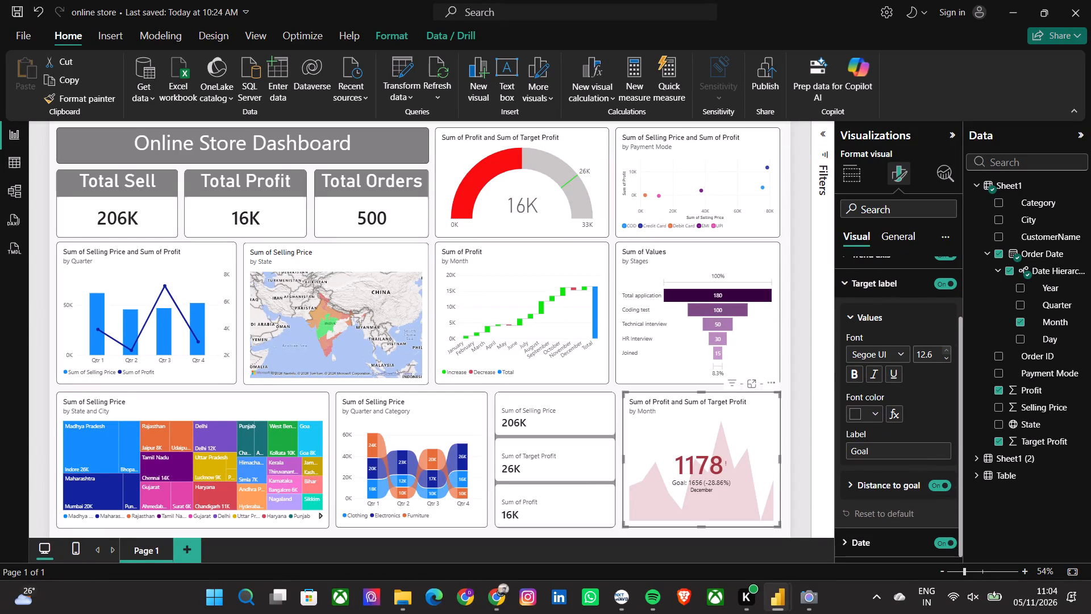
triple_click(946, 352)
click(946, 352)
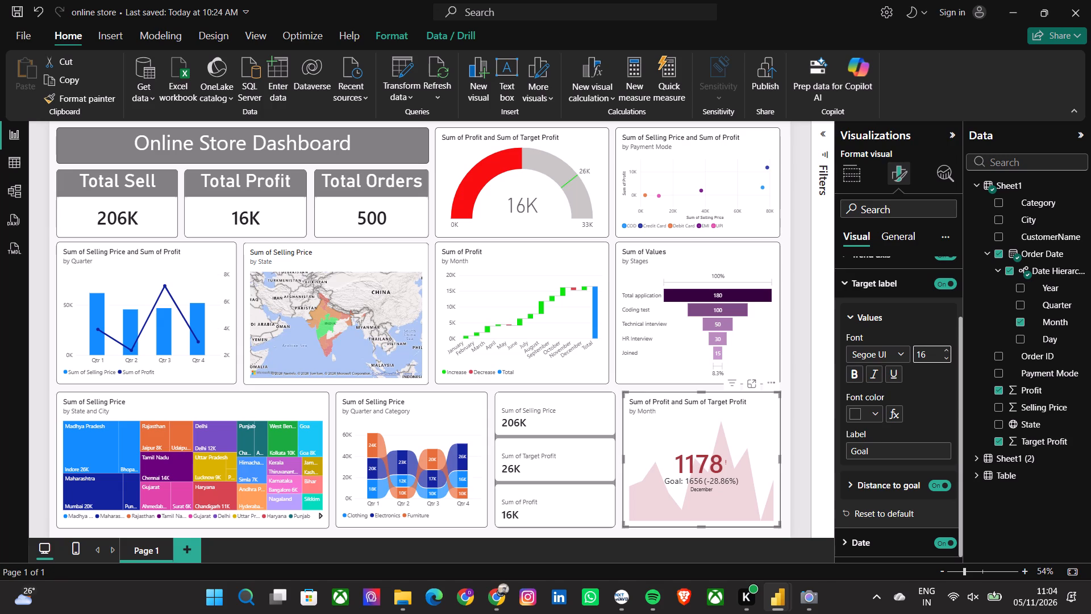
click(881, 455)
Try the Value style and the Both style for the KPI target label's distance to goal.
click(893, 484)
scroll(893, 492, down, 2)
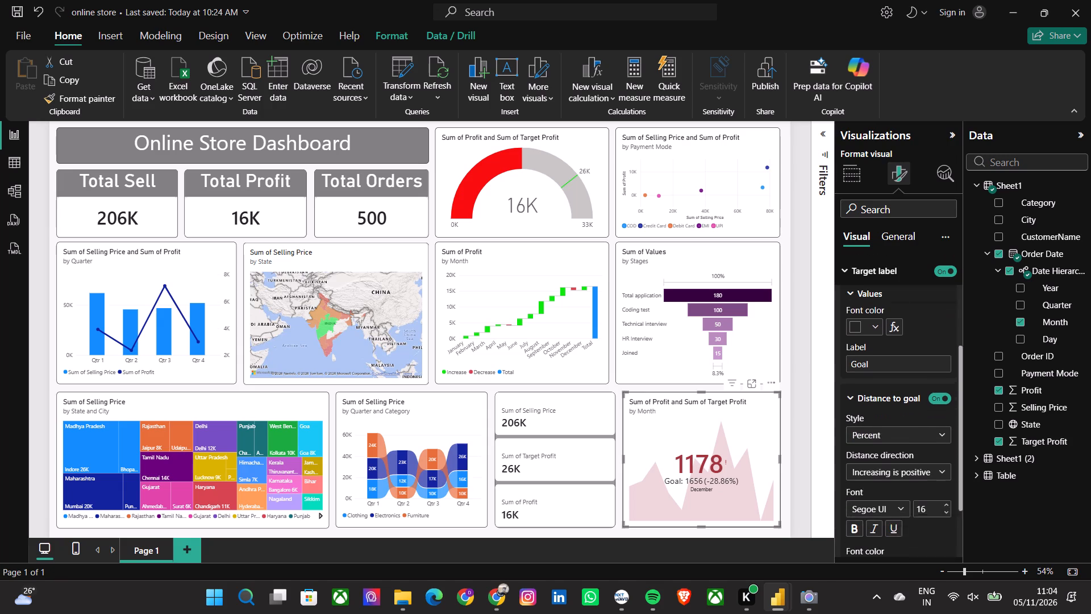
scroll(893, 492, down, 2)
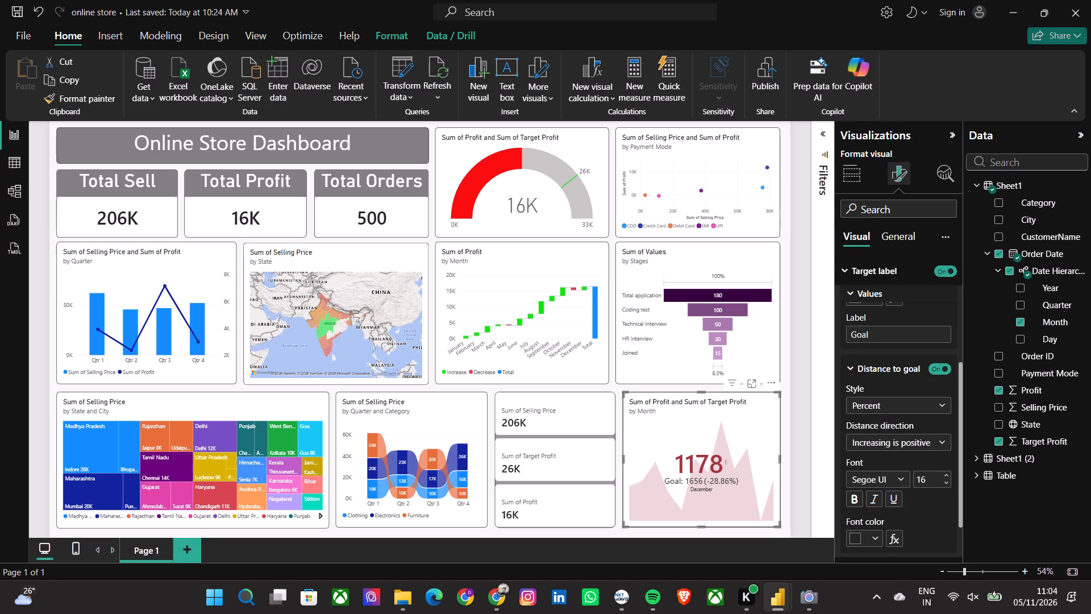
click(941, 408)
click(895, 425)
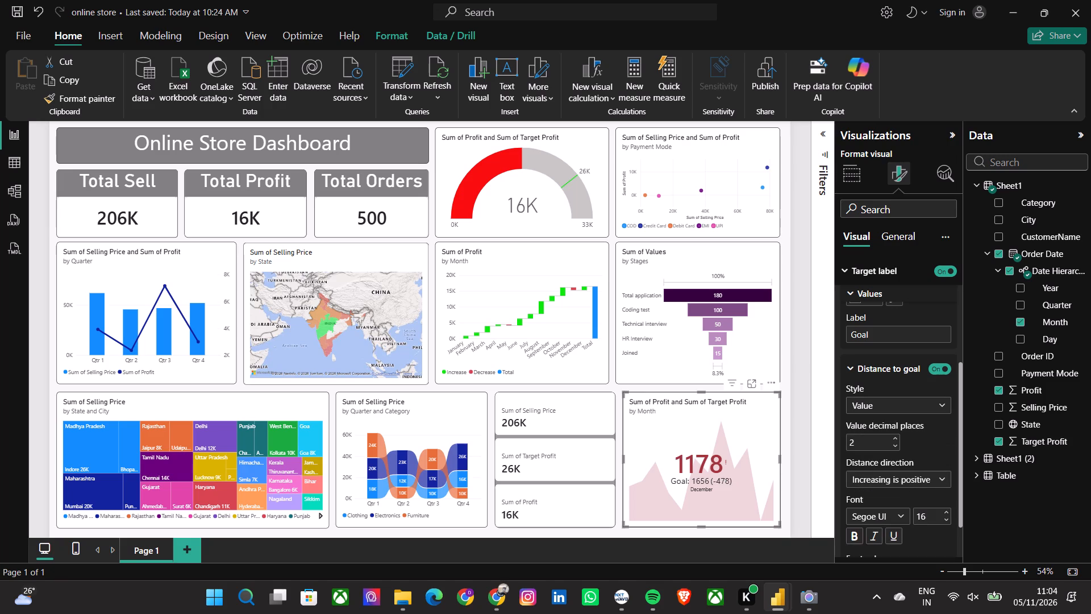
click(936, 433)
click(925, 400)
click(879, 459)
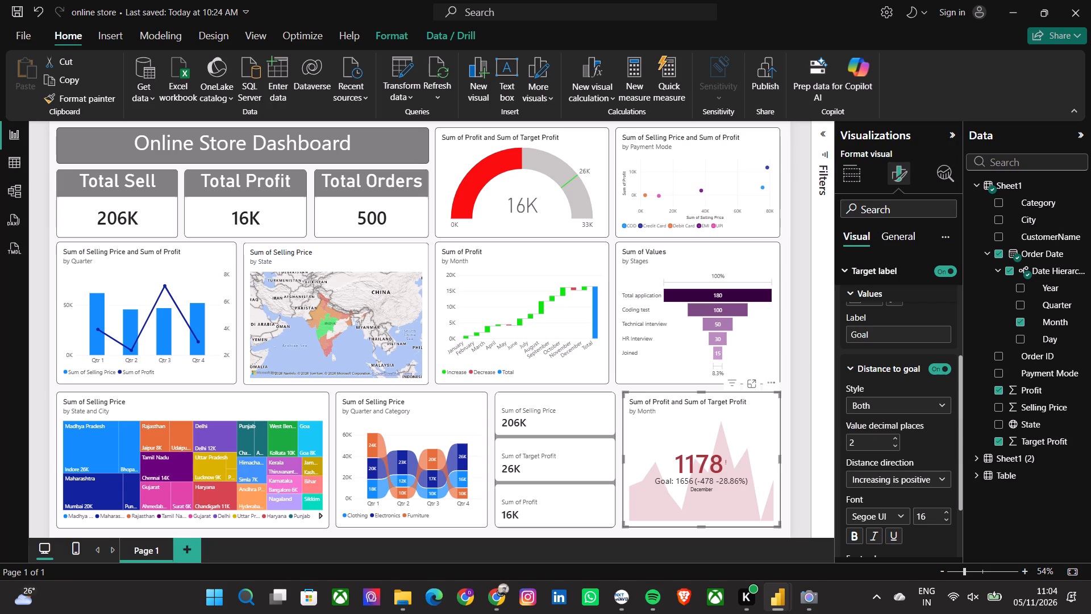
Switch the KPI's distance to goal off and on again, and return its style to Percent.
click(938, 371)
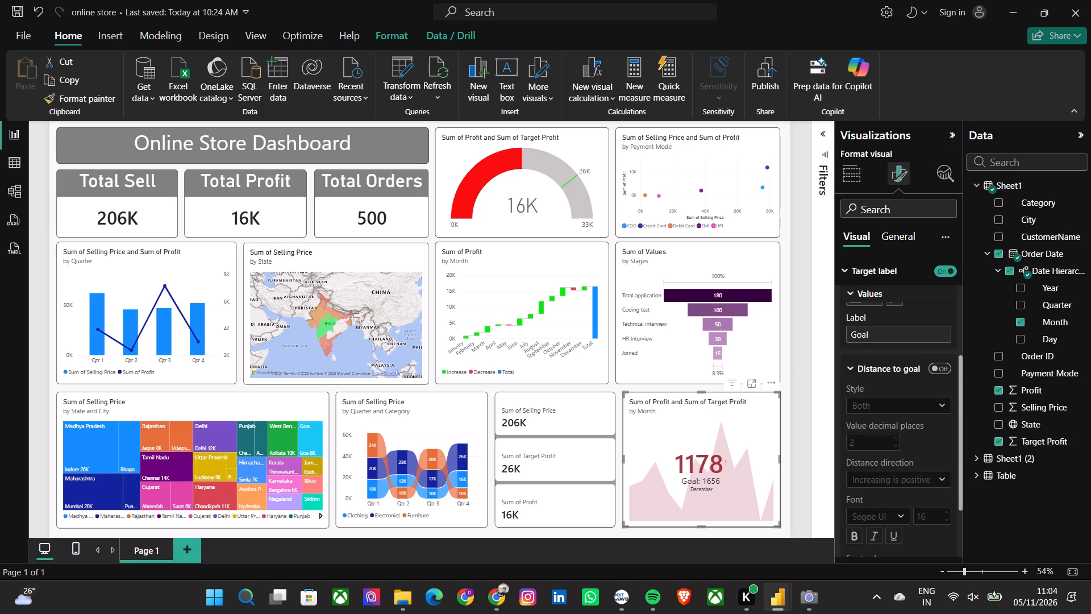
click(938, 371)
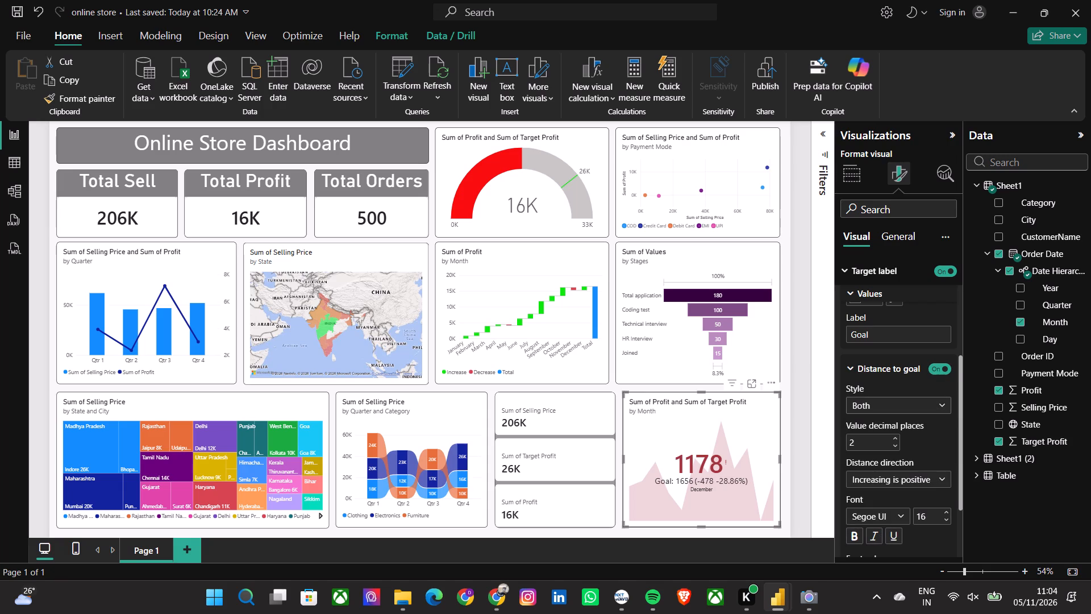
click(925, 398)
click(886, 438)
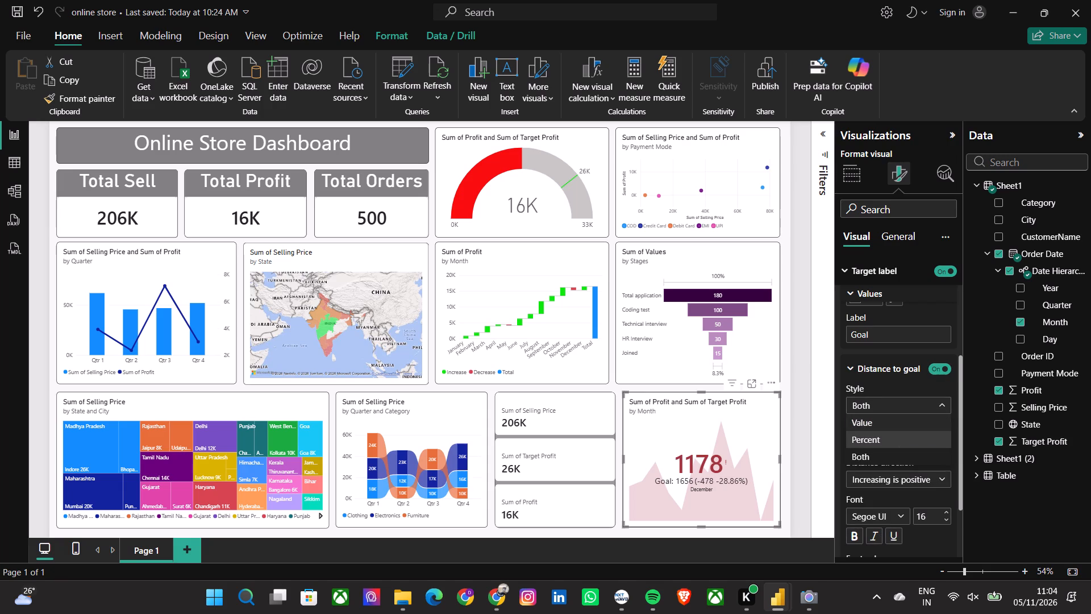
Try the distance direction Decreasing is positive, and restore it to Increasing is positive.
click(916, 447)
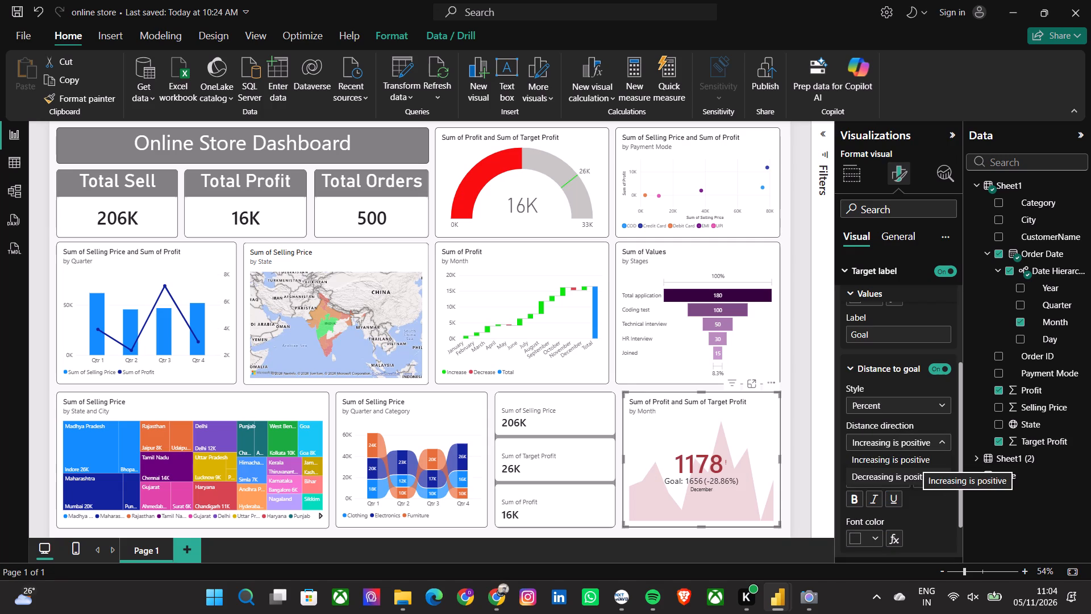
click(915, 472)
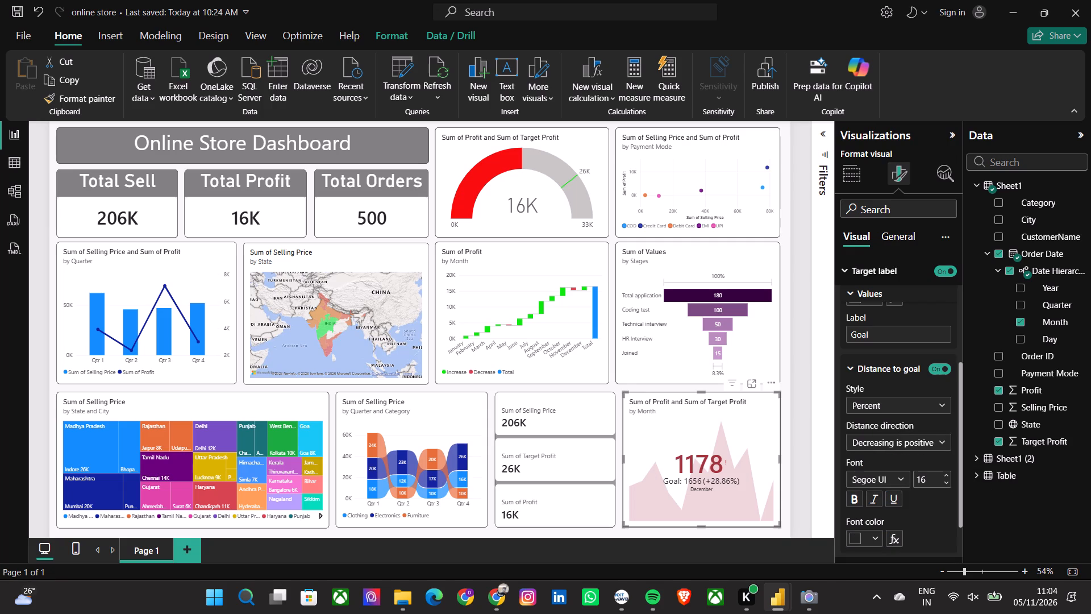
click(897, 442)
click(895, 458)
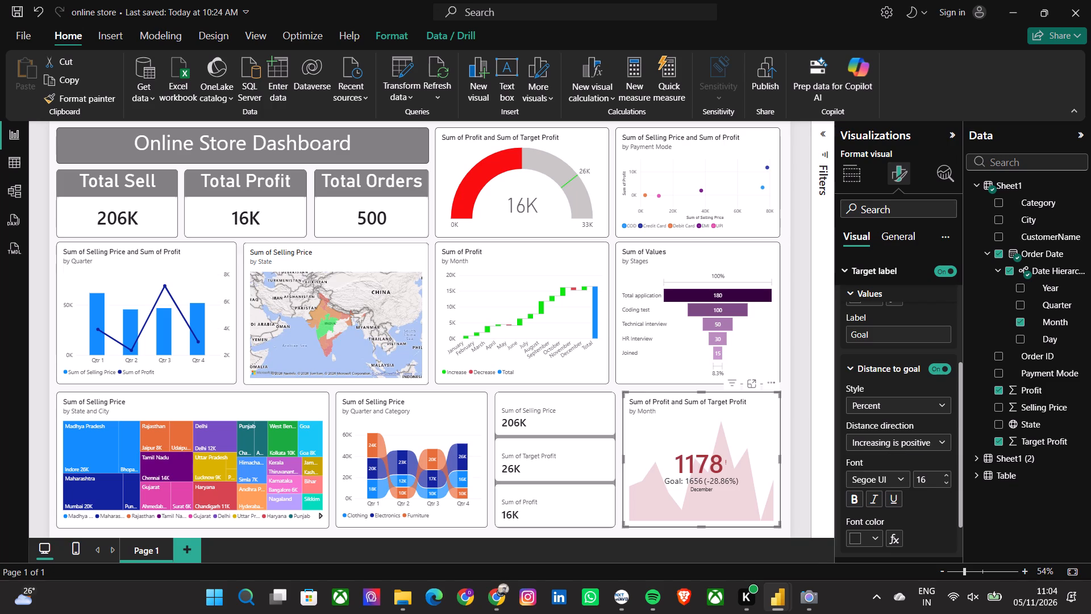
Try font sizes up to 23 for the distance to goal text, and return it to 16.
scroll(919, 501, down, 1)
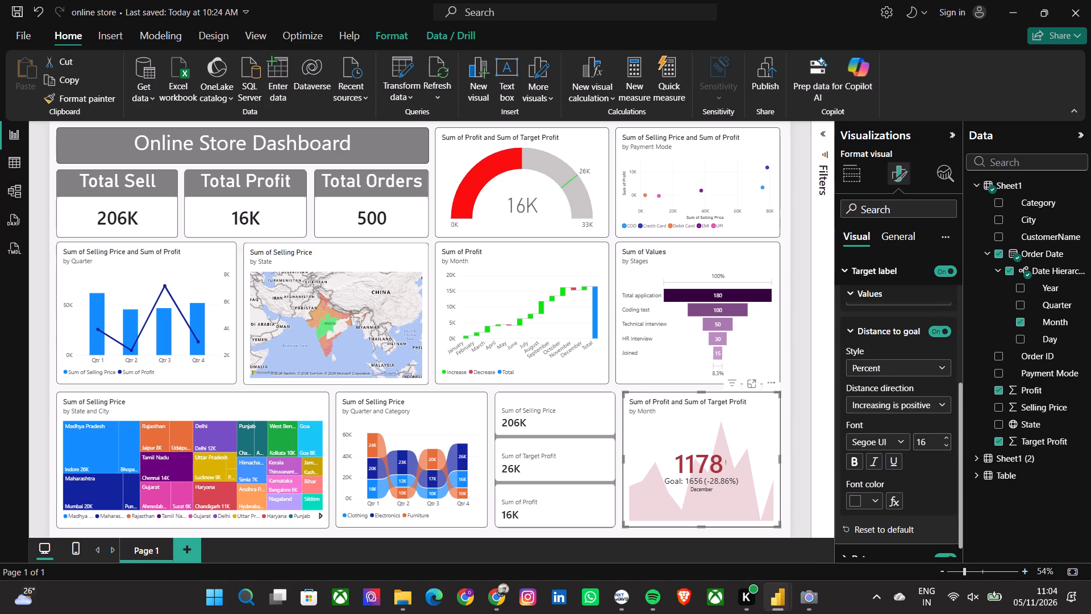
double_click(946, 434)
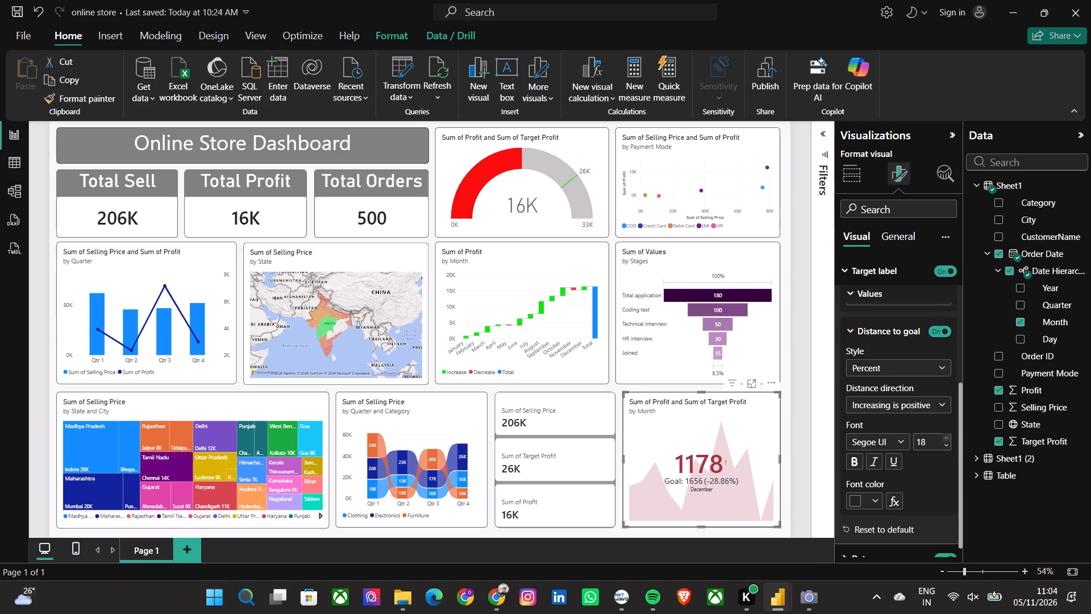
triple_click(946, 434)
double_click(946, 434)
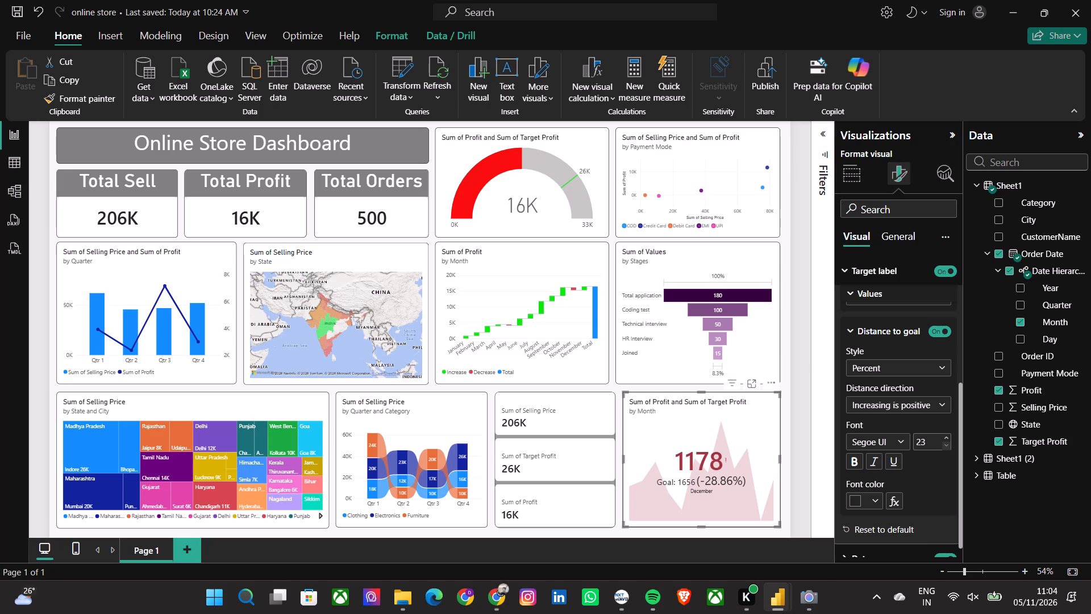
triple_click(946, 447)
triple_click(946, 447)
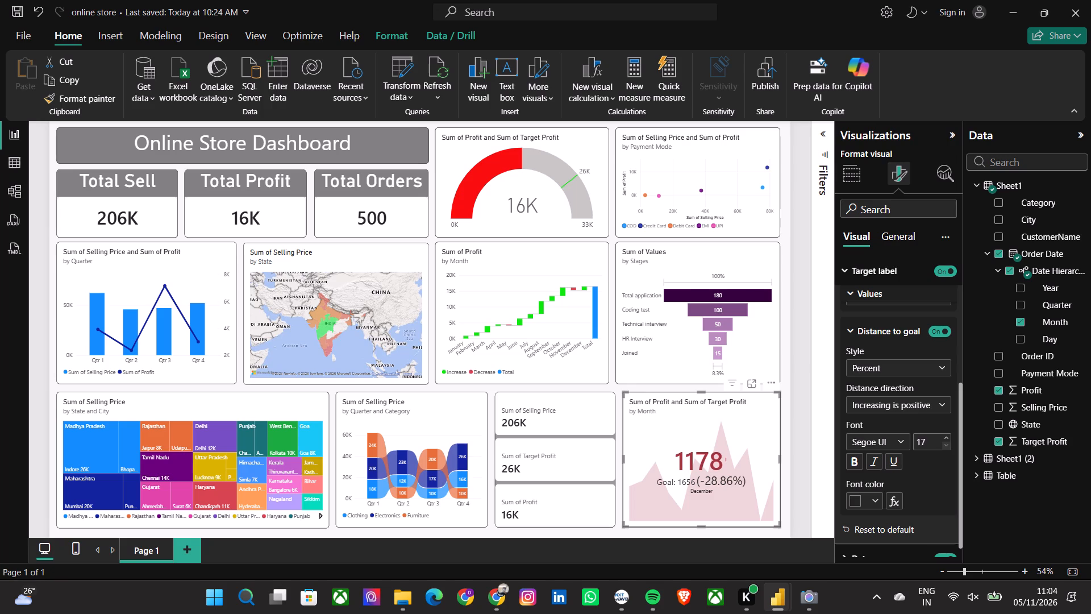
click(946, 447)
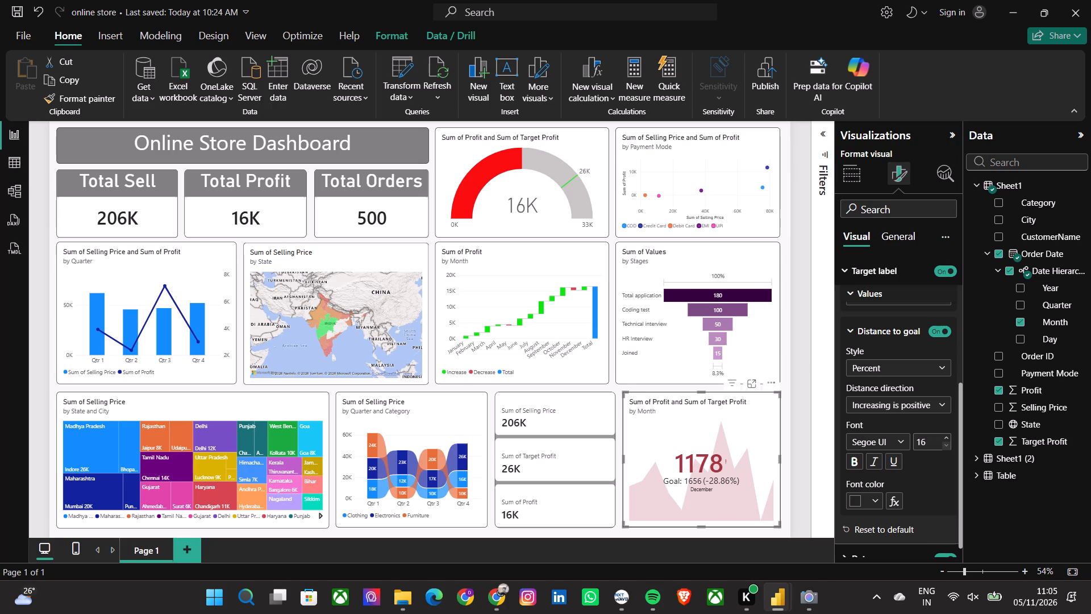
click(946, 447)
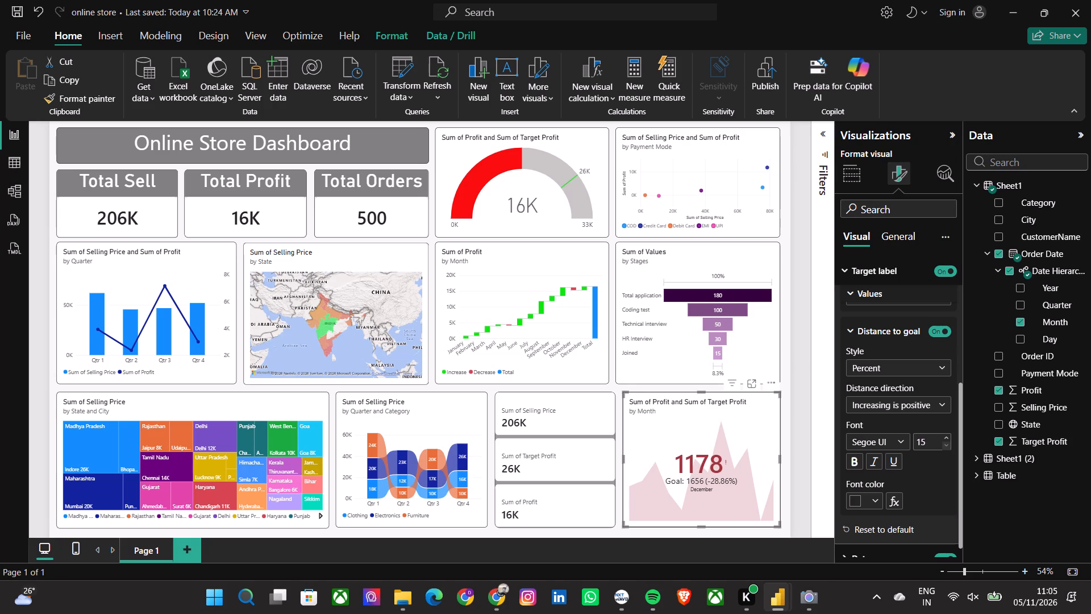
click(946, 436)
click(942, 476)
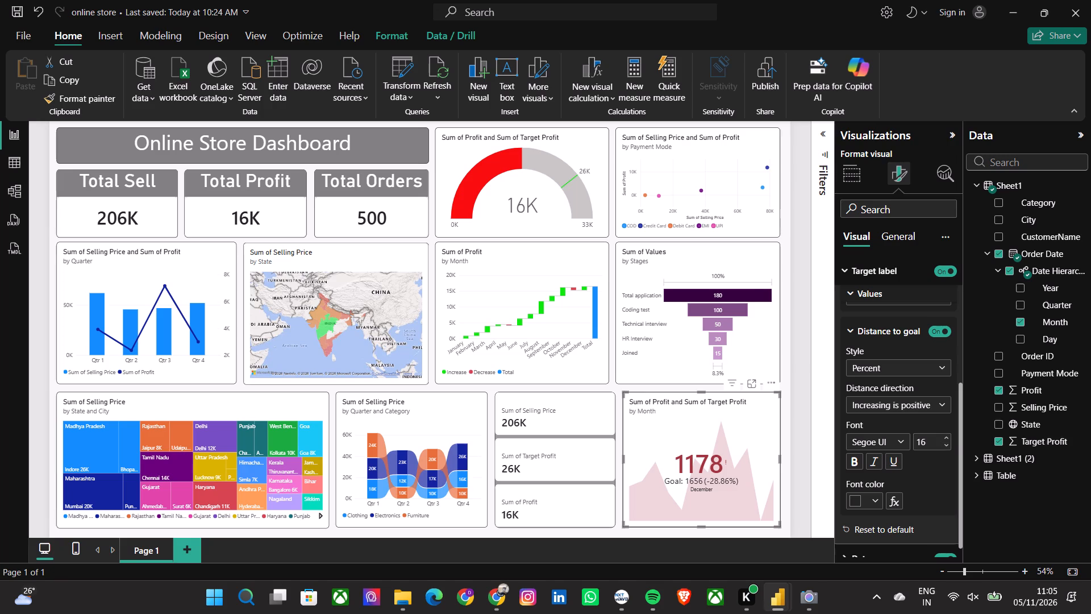
Close the KPI's target label settings and deselect the visual.
click(857, 324)
click(847, 314)
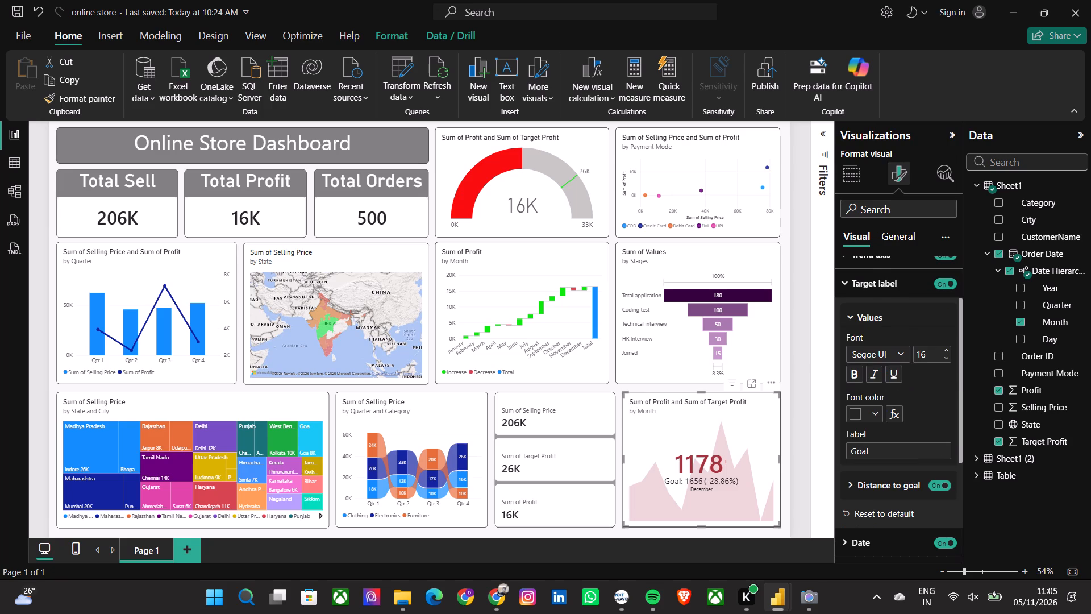
click(859, 356)
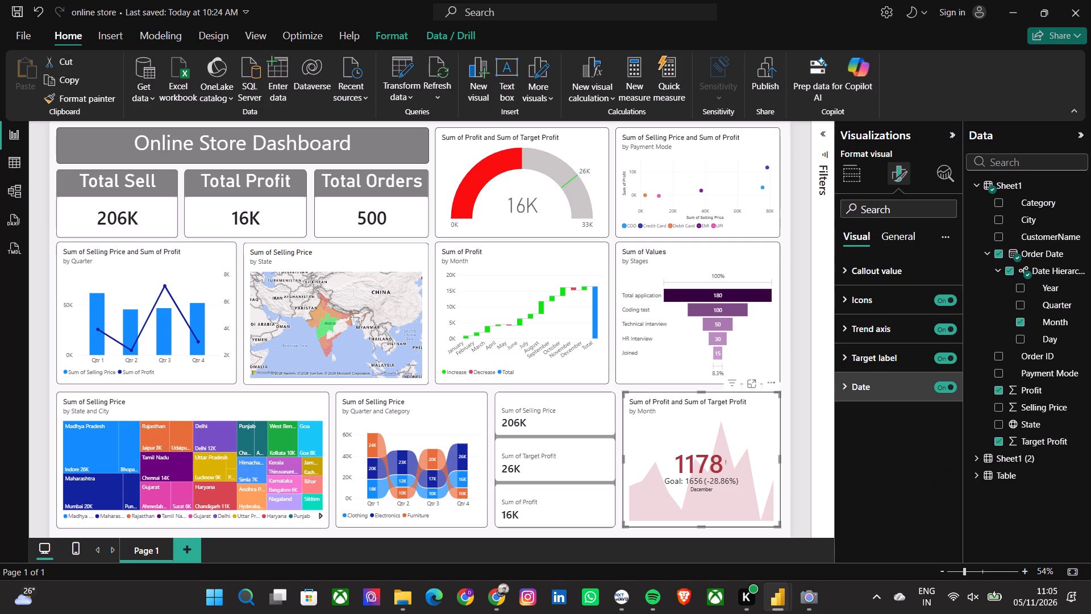
click(900, 244)
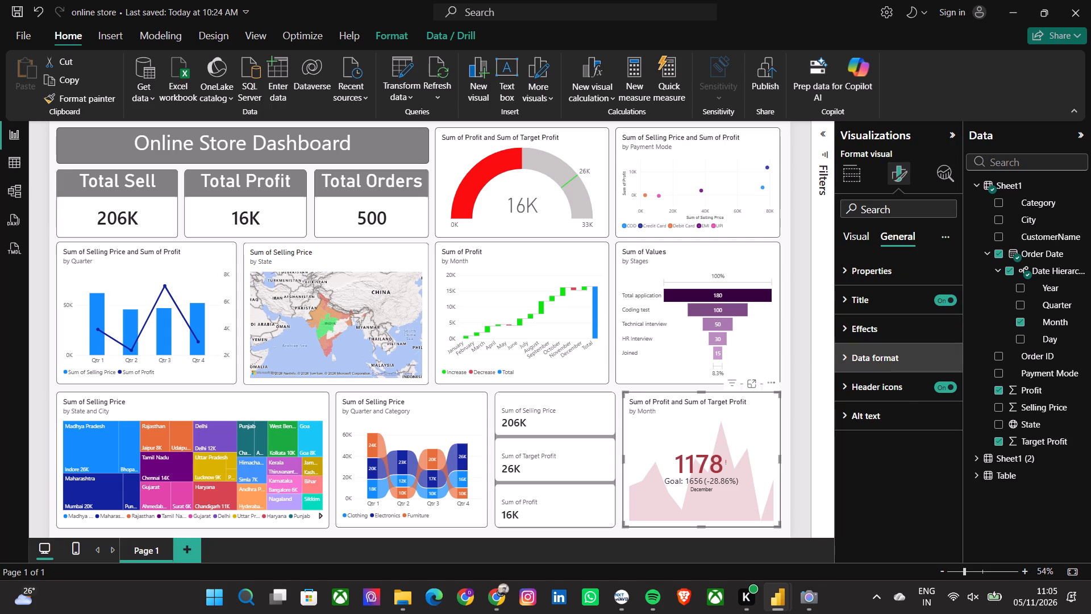
click(802, 435)
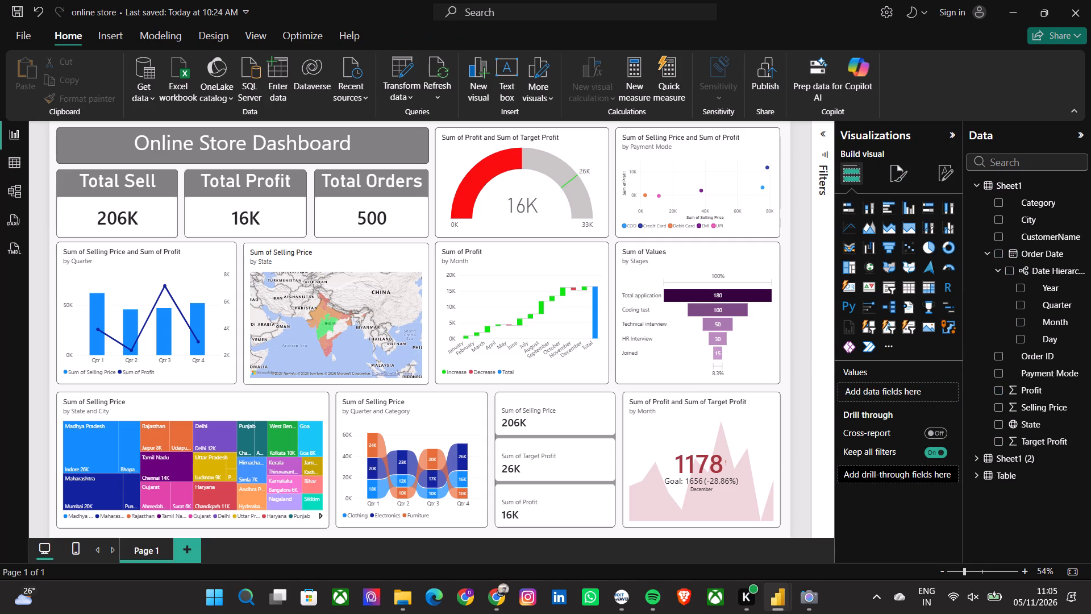
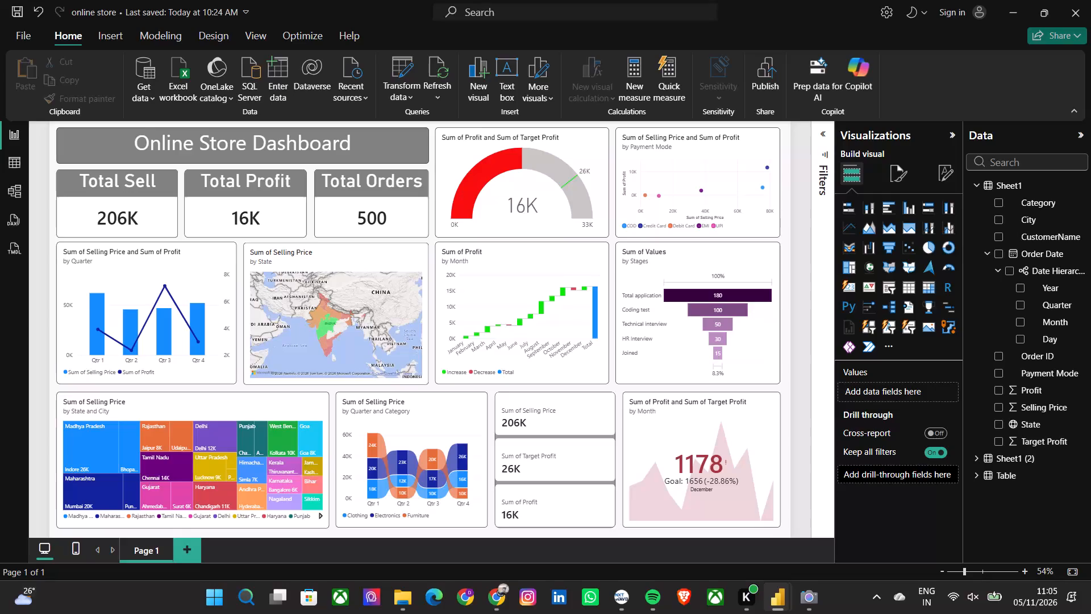
Switch to the NxtWave course and read the Adding a Filter cheat sheet in the Filters module.
click(621, 592)
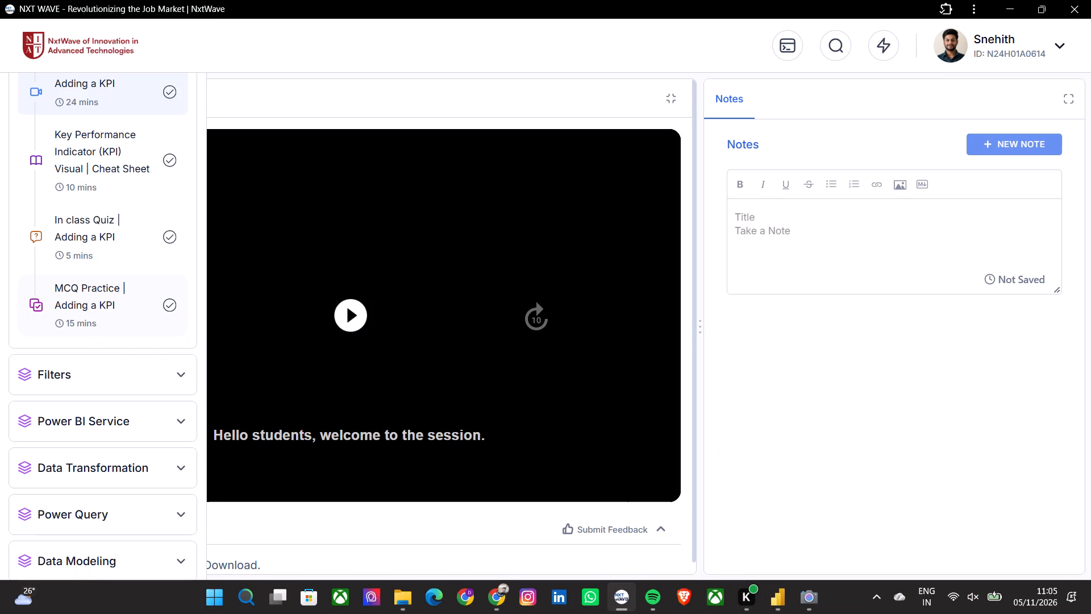
click(144, 376)
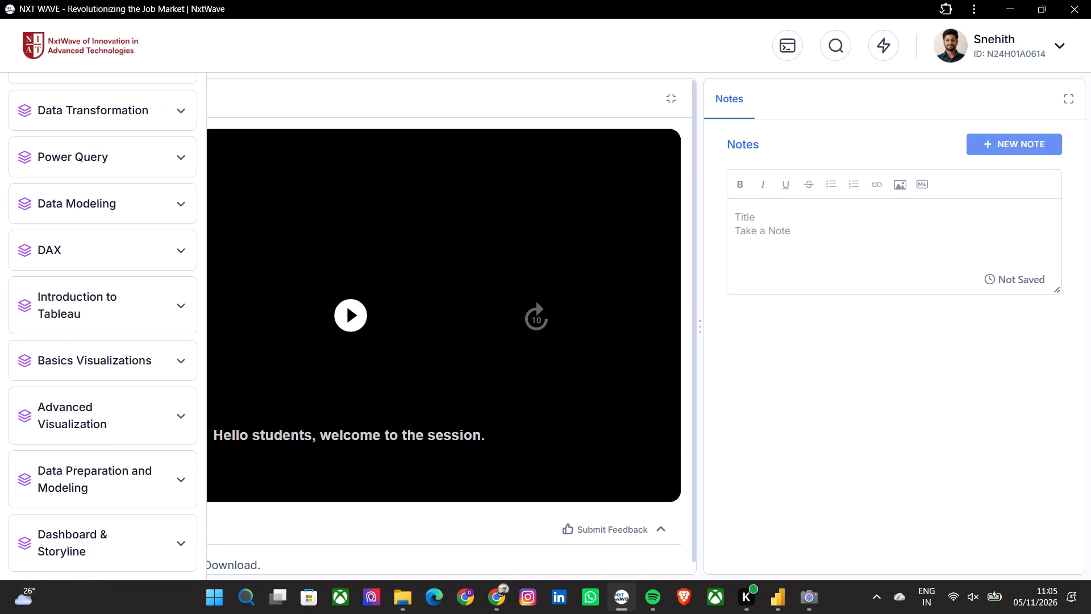
scroll(144, 376, up, 4)
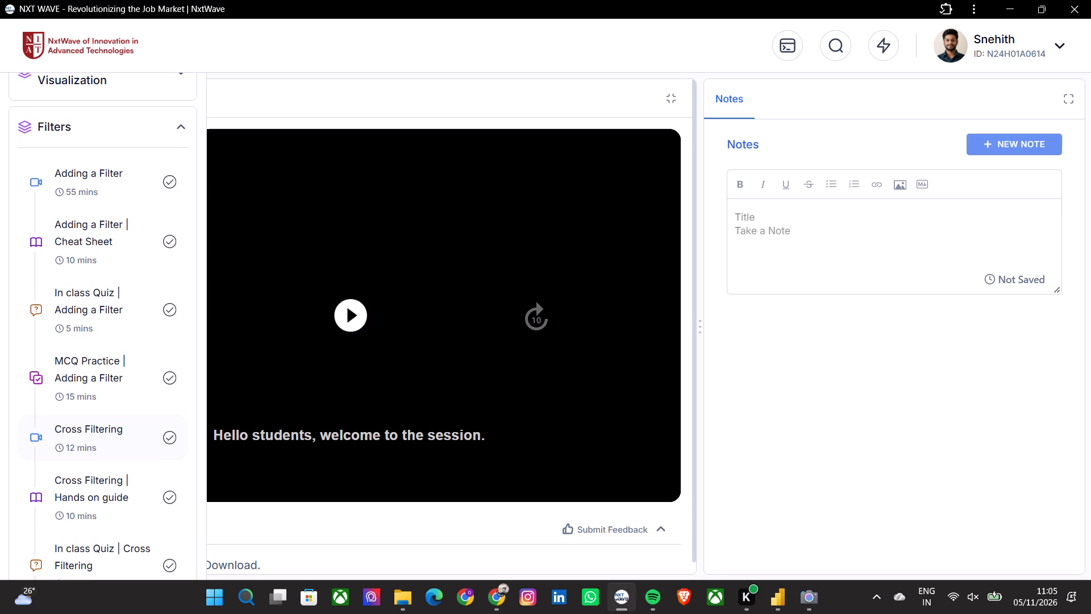
click(103, 230)
scroll(359, 337, down, 6)
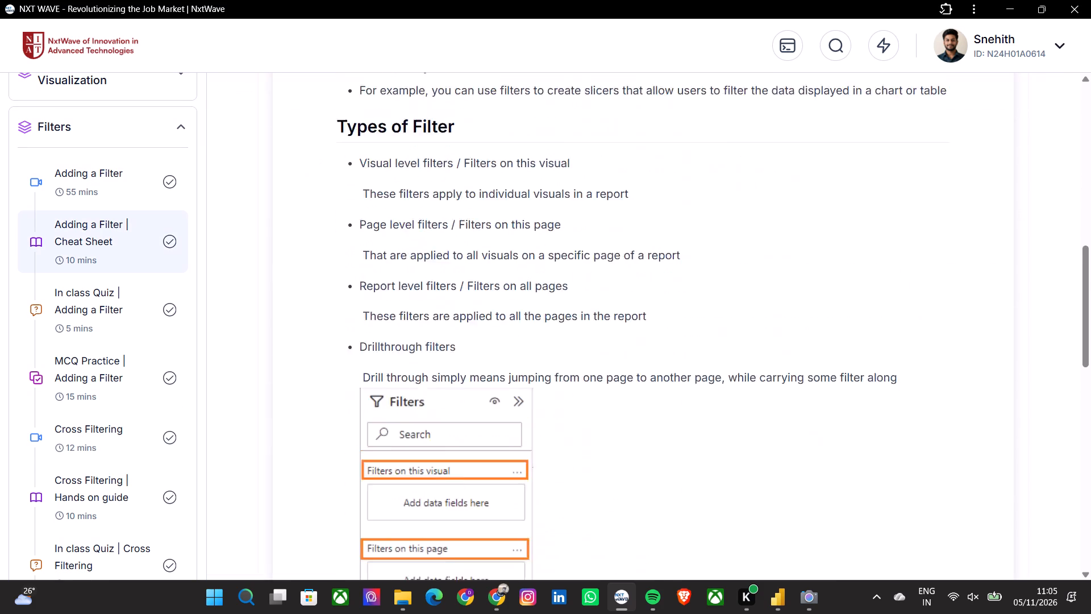
scroll(359, 337, down, 1)
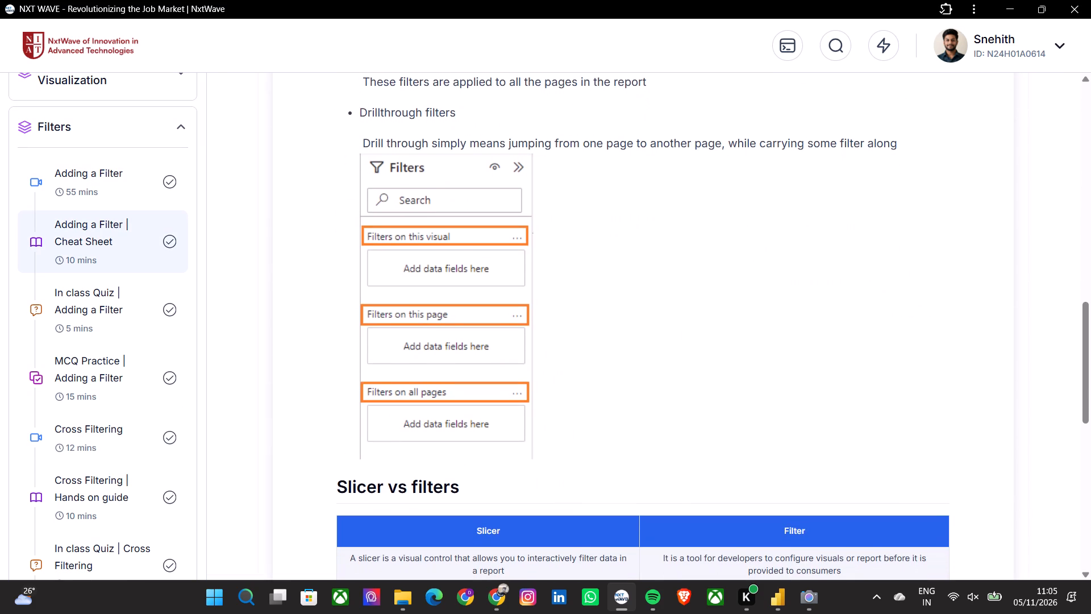
scroll(359, 337, down, 7)
scroll(359, 337, up, 1)
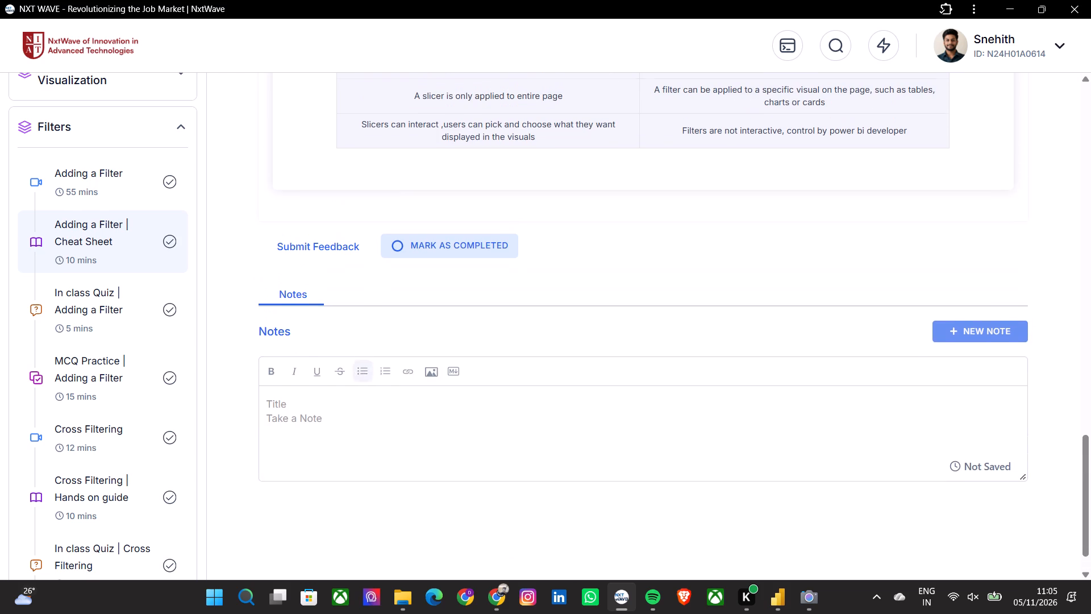
Read the Drill through Filters hands-on guide, including how to add drill-through fields and the Keep all filters note.
scroll(199, 322, down, 3)
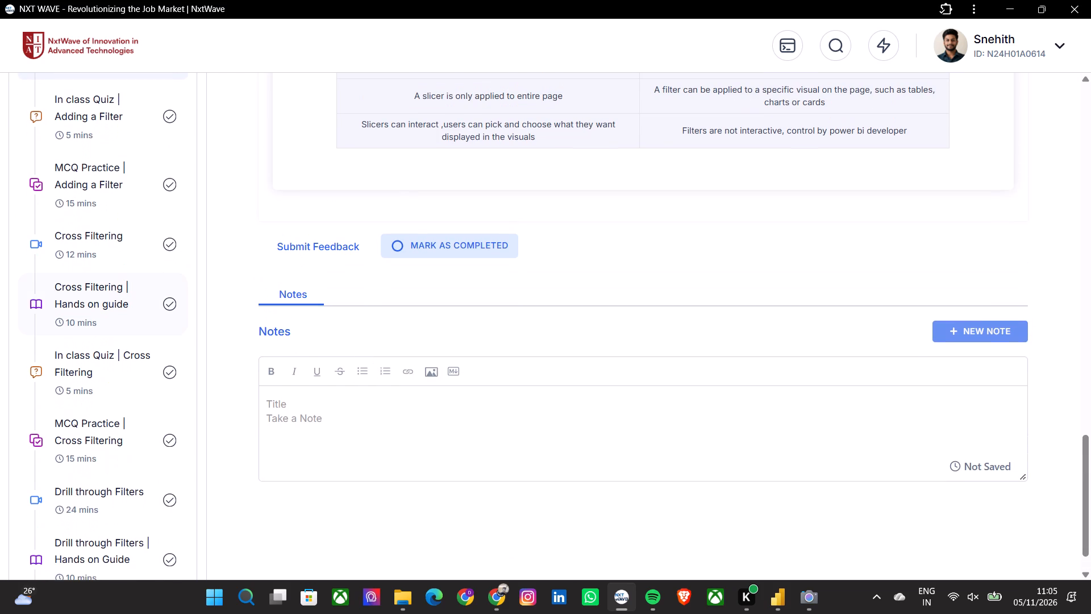
scroll(128, 309, down, 3)
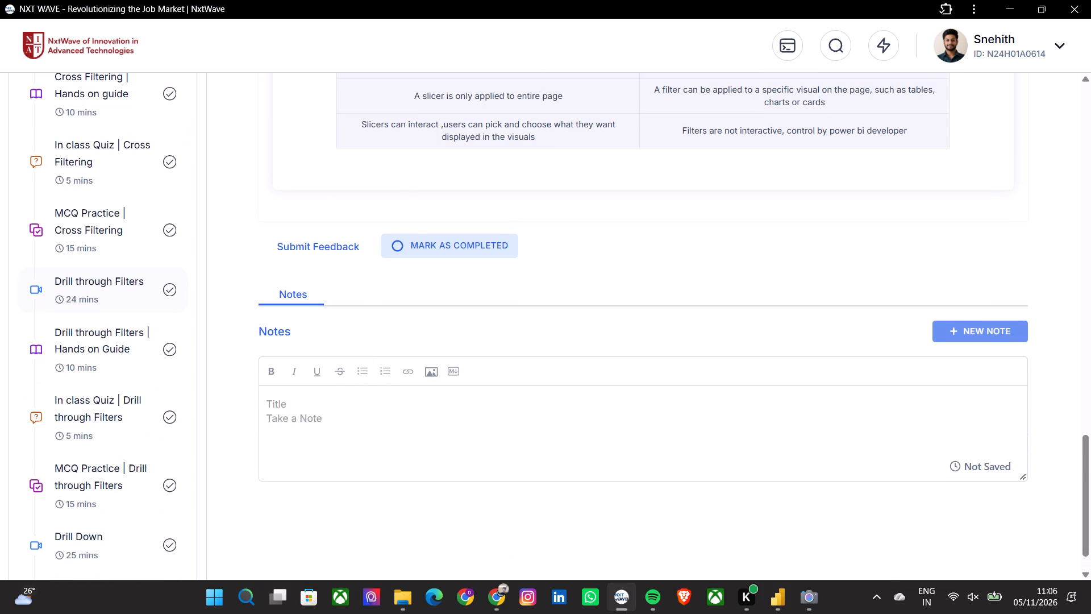
click(122, 345)
scroll(430, 335, down, 5)
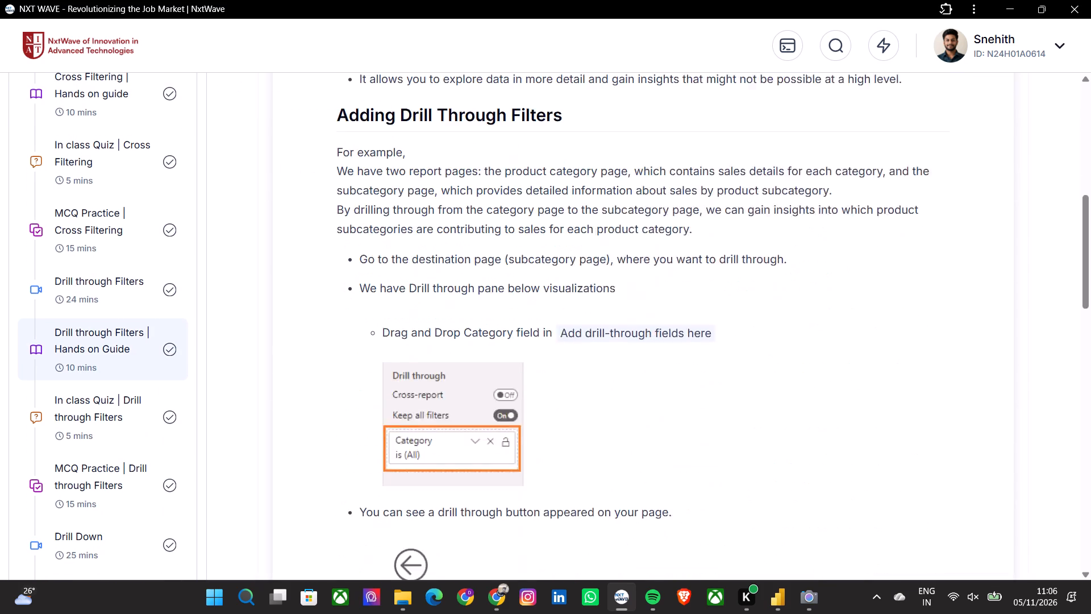
scroll(430, 335, down, 5)
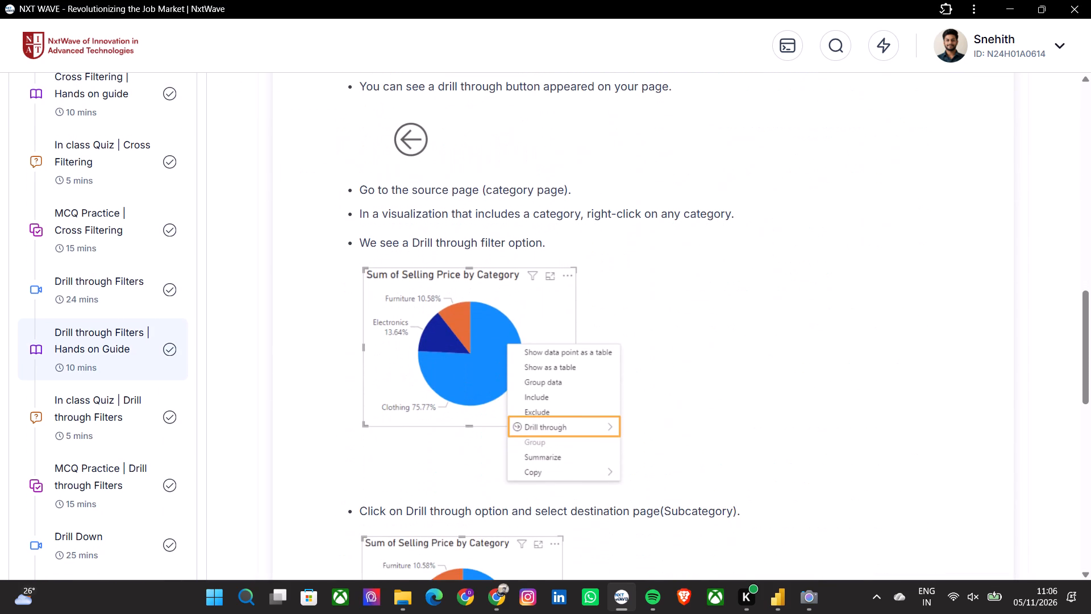
scroll(430, 335, down, 7)
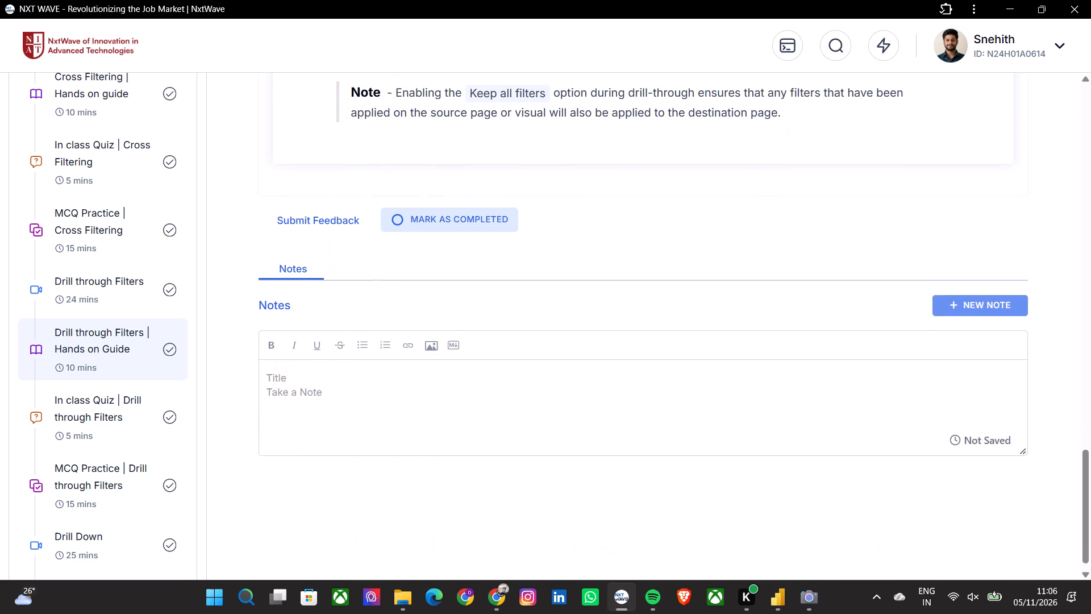
scroll(138, 406, down, 2)
Expand the DAX module and read the Introduction of DAX cheat sheet.
scroll(138, 406, down, 5)
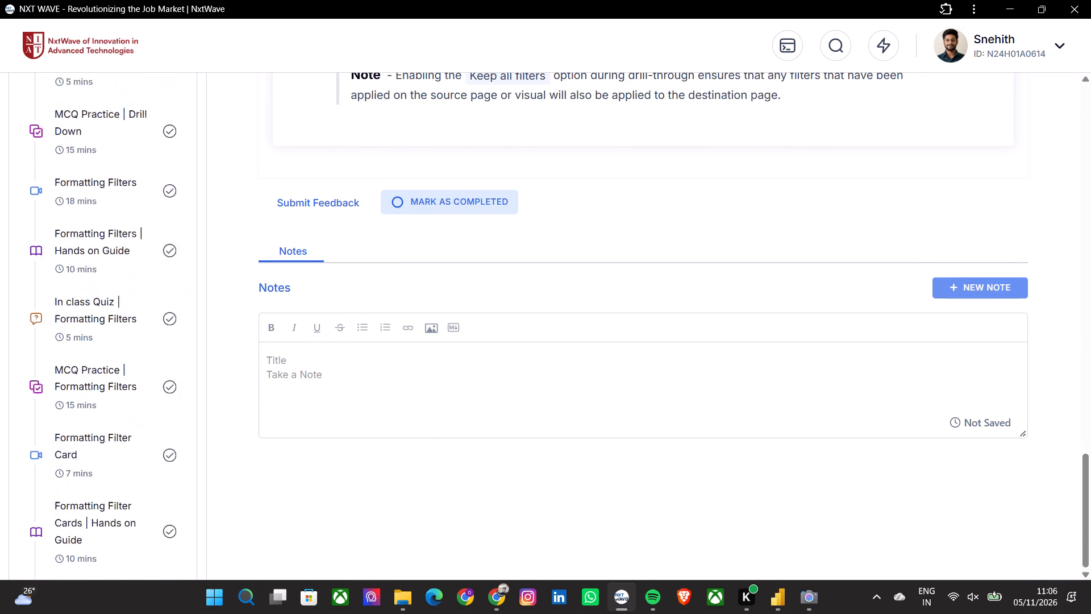
scroll(138, 406, down, 4)
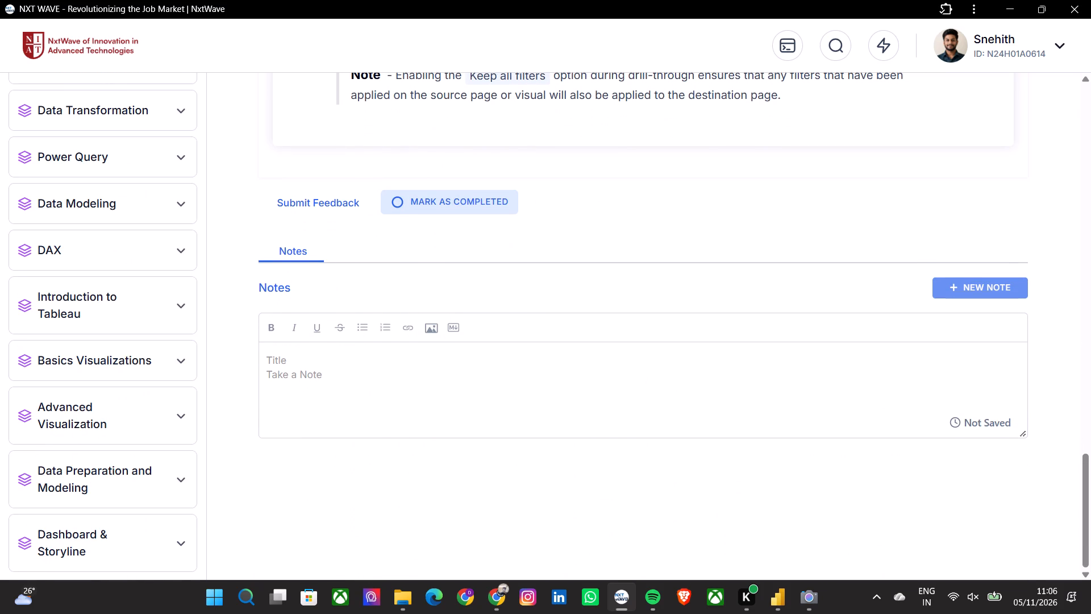
click(110, 262)
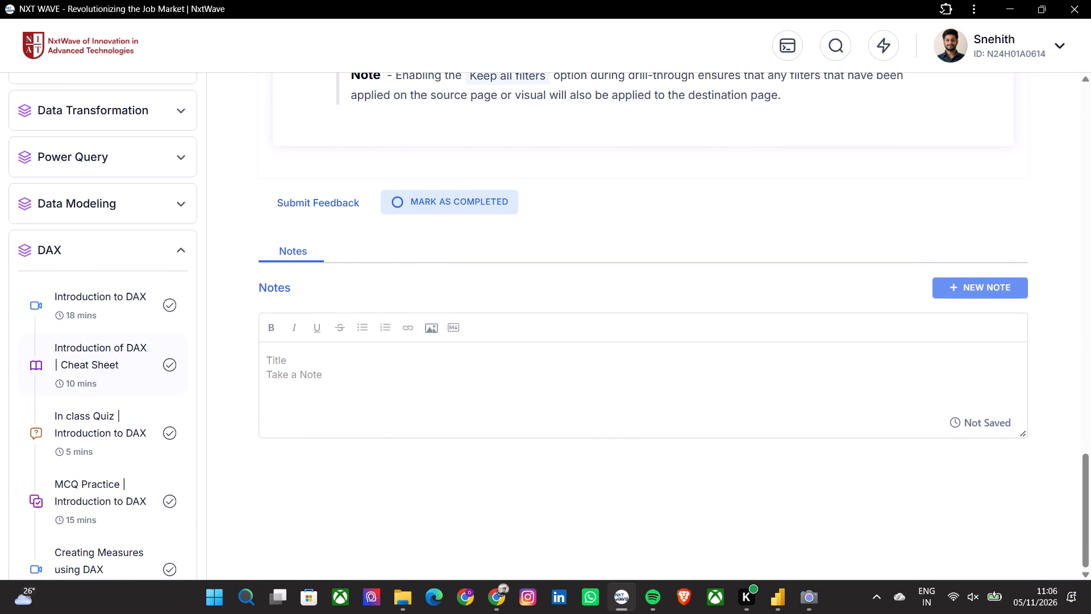
click(105, 362)
scroll(440, 332, down, 10)
scroll(440, 332, up, 2)
Read through the Measures Using DAX cheat sheet, down to the section on calculated columns.
scroll(101, 409, down, 4)
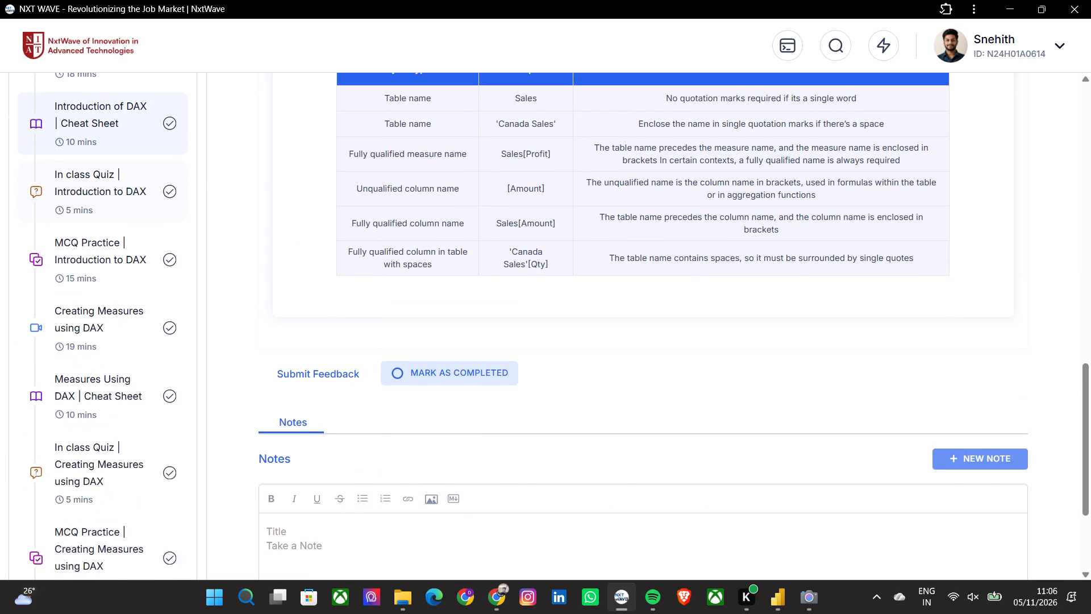
scroll(101, 409, down, 1)
click(94, 335)
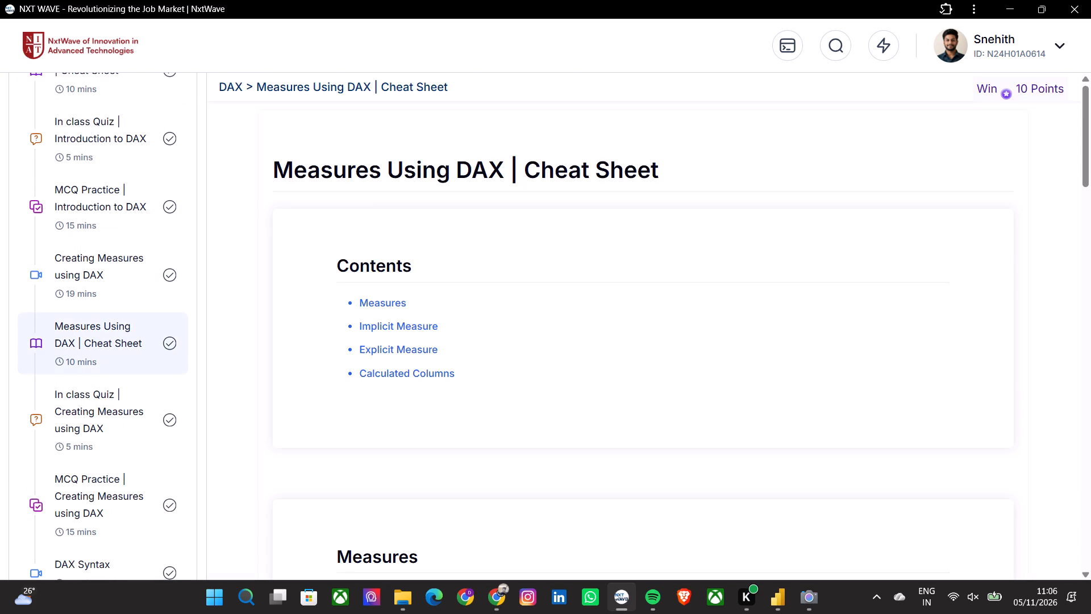
scroll(511, 280, down, 15)
Read through the DAX Syntax cheat sheet, covering the comparison, text concatenation and logical operators.
scroll(47, 405, down, 5)
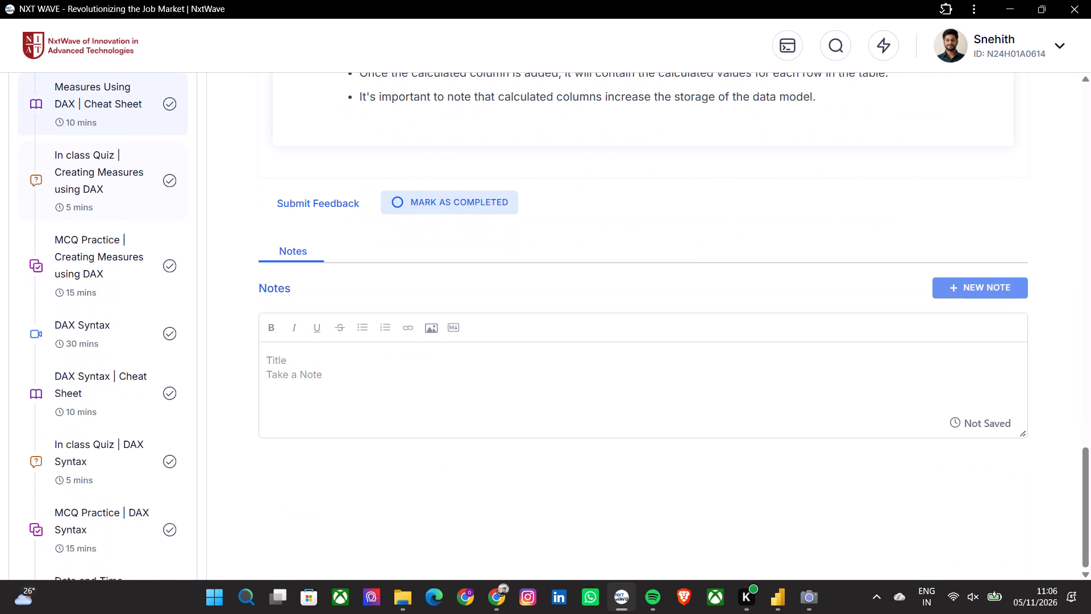
click(101, 359)
scroll(421, 353, down, 2)
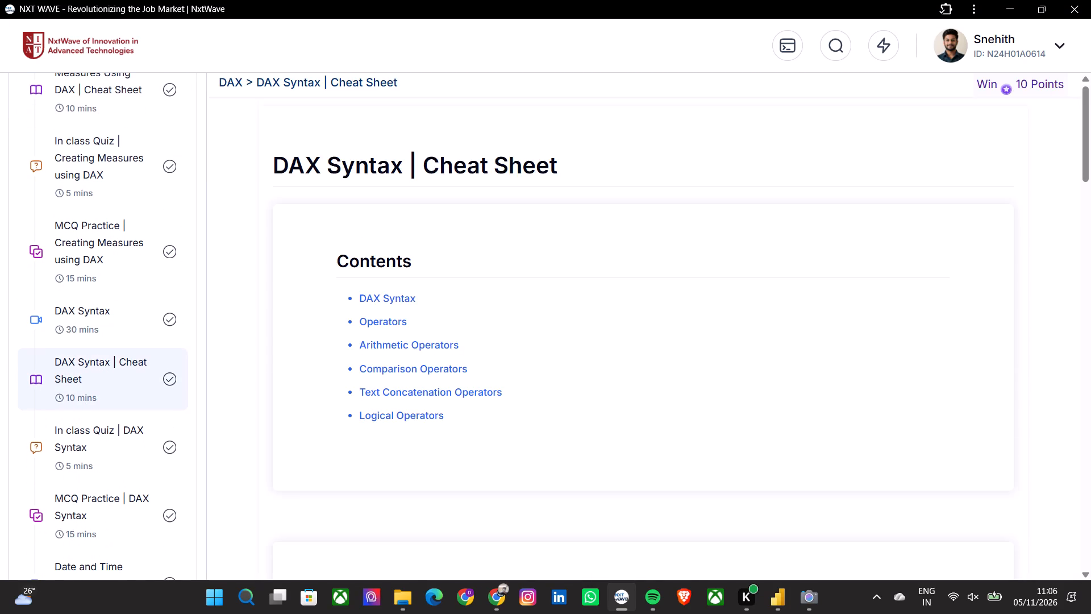
scroll(421, 353, down, 7)
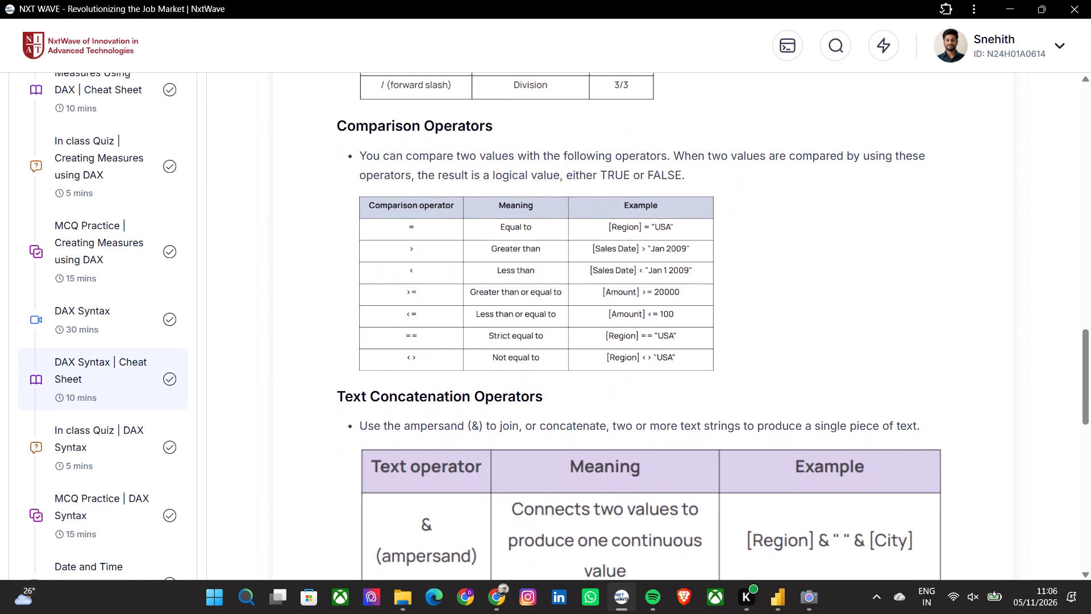
scroll(421, 353, down, 8)
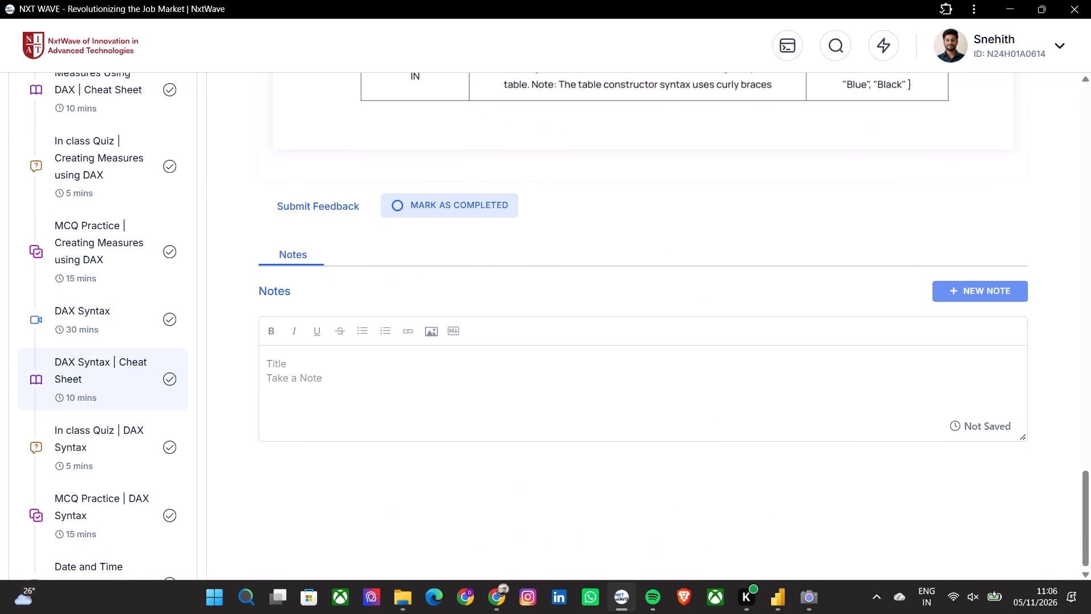
Read through the Date and Time Functions cheat sheet in the DAX module.
scroll(86, 450, down, 3)
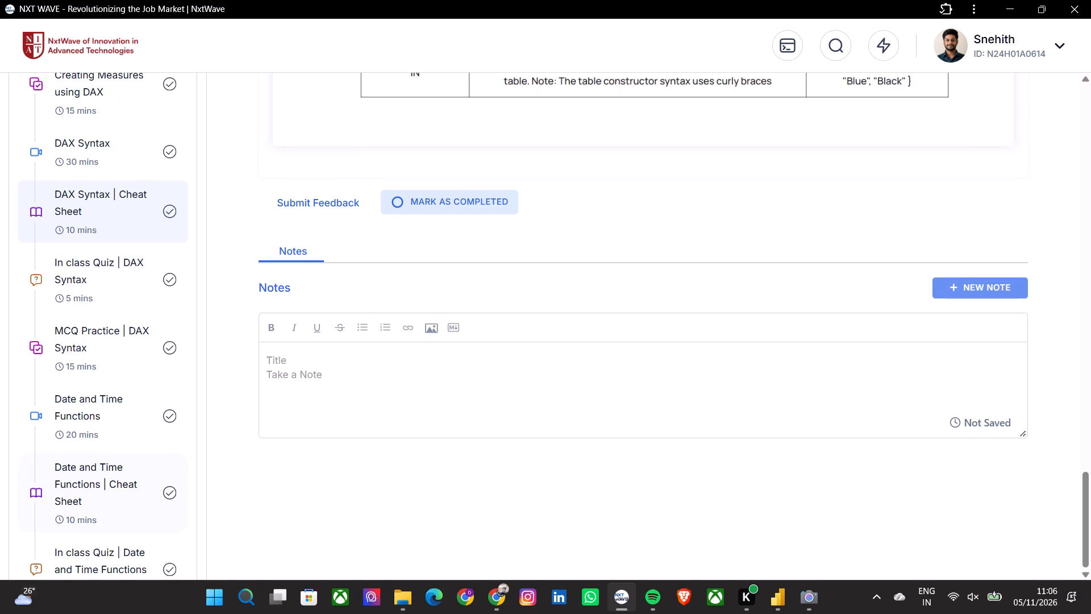
click(96, 472)
scroll(349, 396, down, 6)
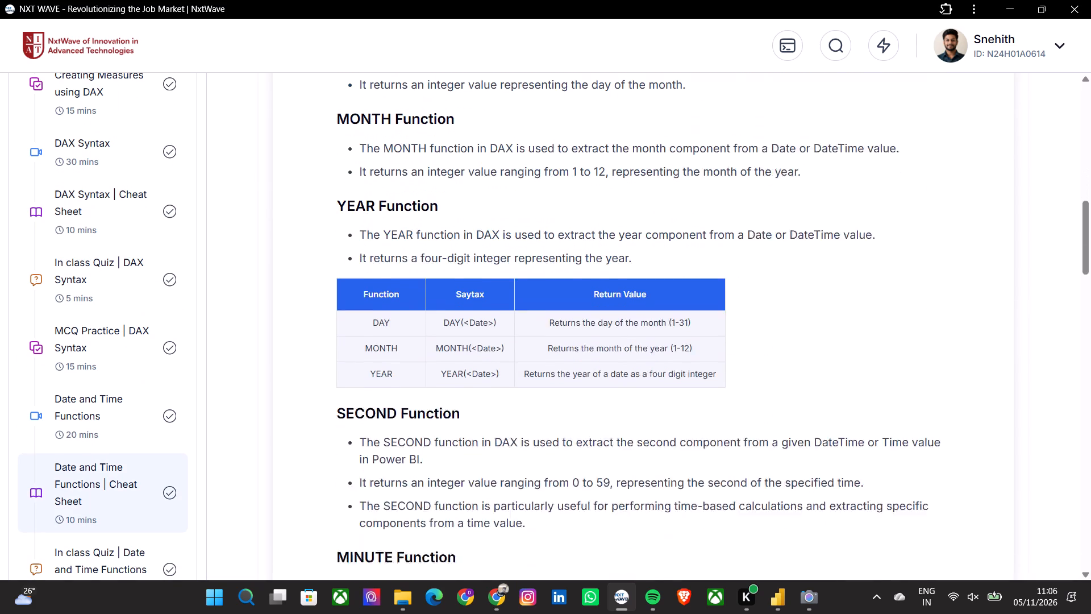
scroll(349, 396, down, 10)
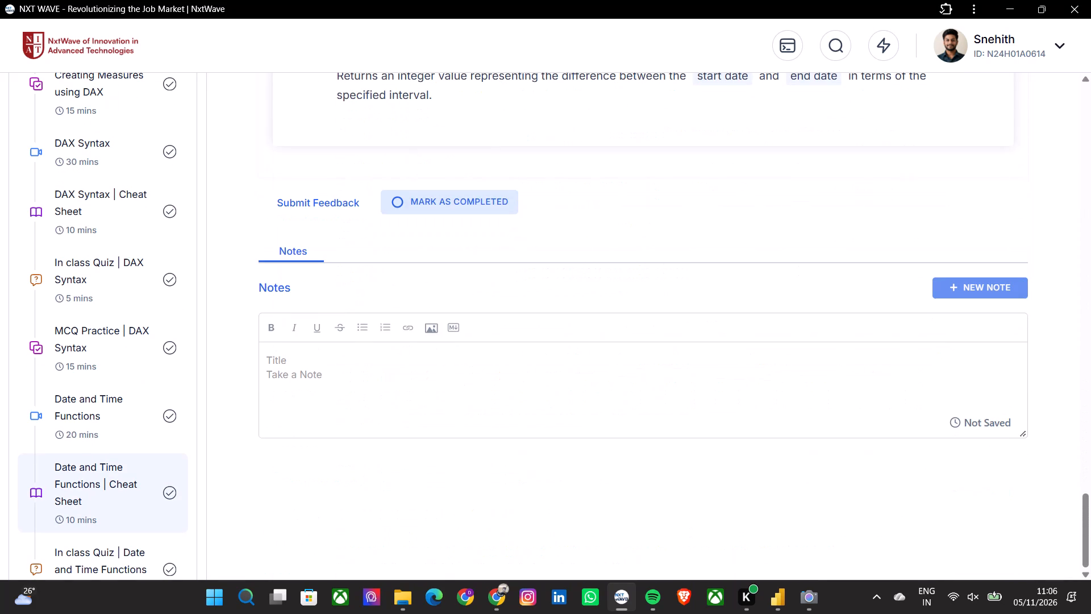
scroll(349, 396, left, 1)
scroll(246, 307, up, 2)
Expand the Introduction to Tableau module and read its Introduction to tableau cheat sheet to the end.
scroll(132, 281, down, 5)
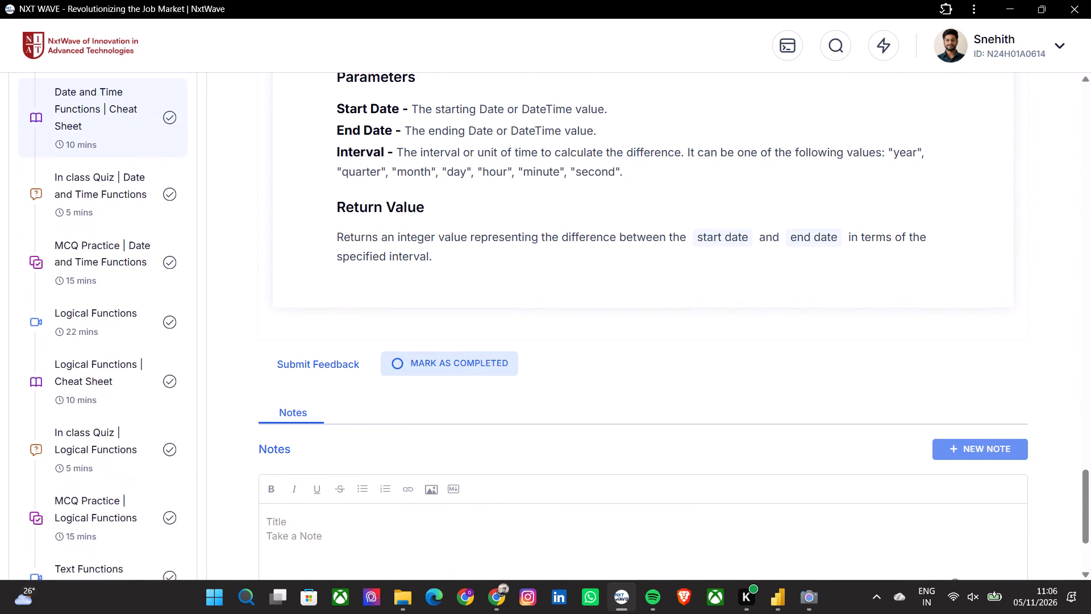
scroll(132, 281, down, 11)
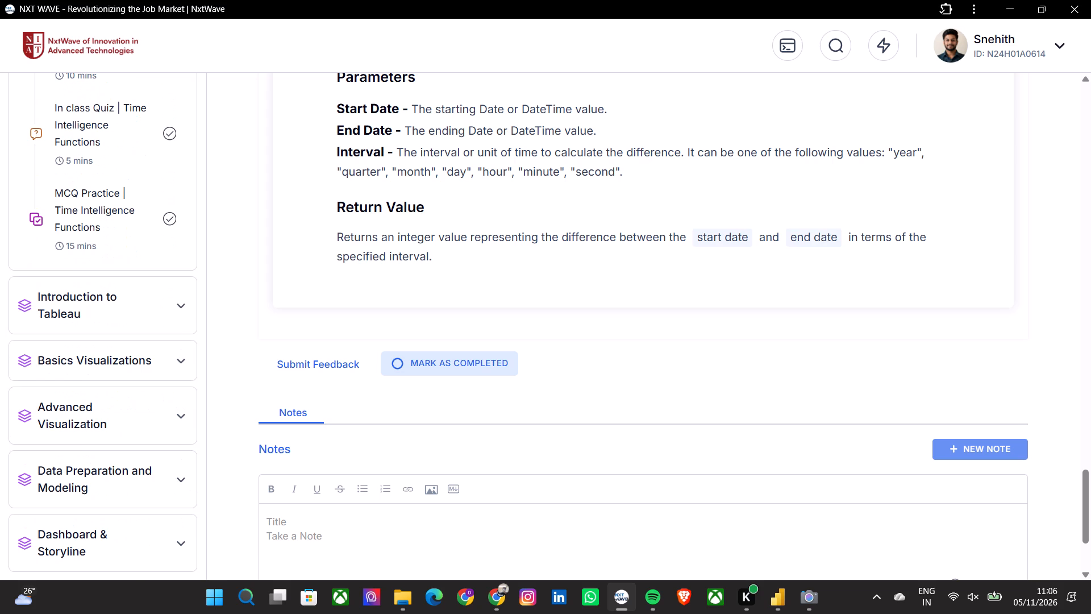
scroll(132, 281, down, 1)
click(169, 300)
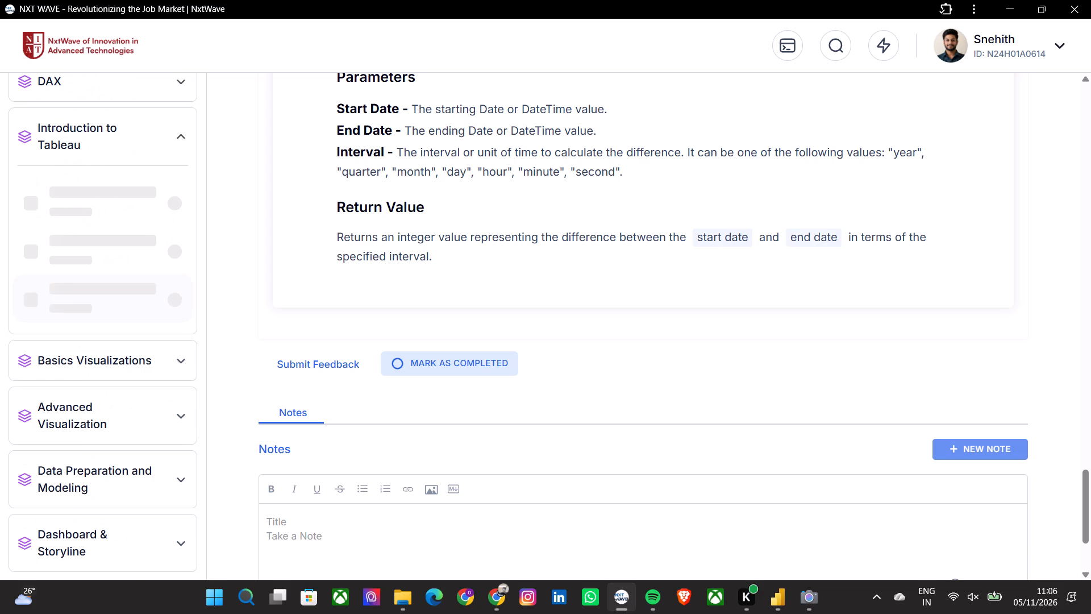
scroll(103, 139, up, 5)
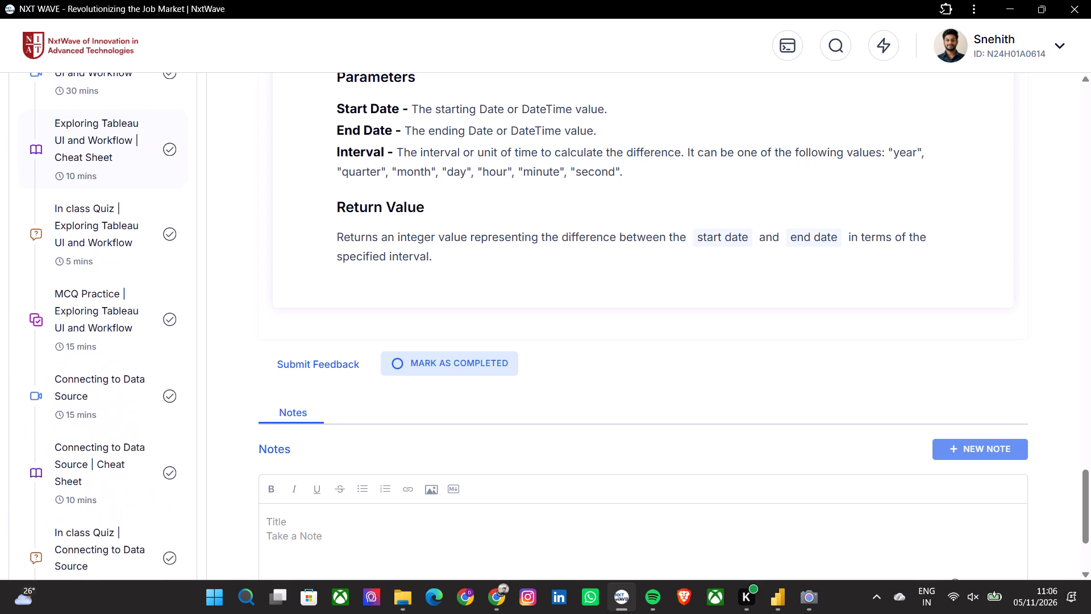
scroll(103, 139, up, 5)
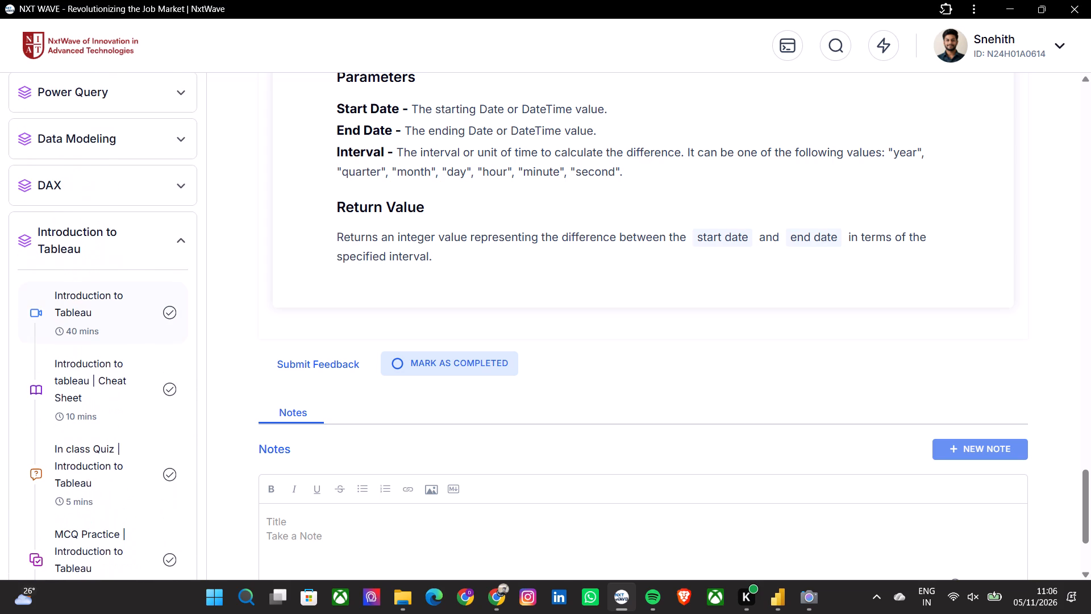
click(95, 372)
scroll(352, 356, down, 4)
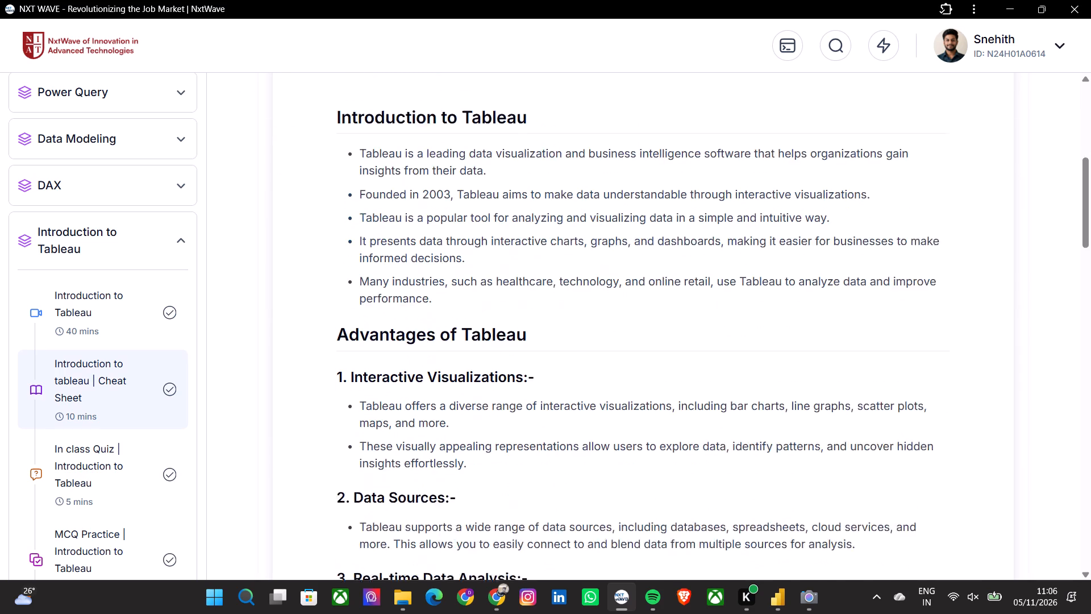
scroll(352, 356, down, 8)
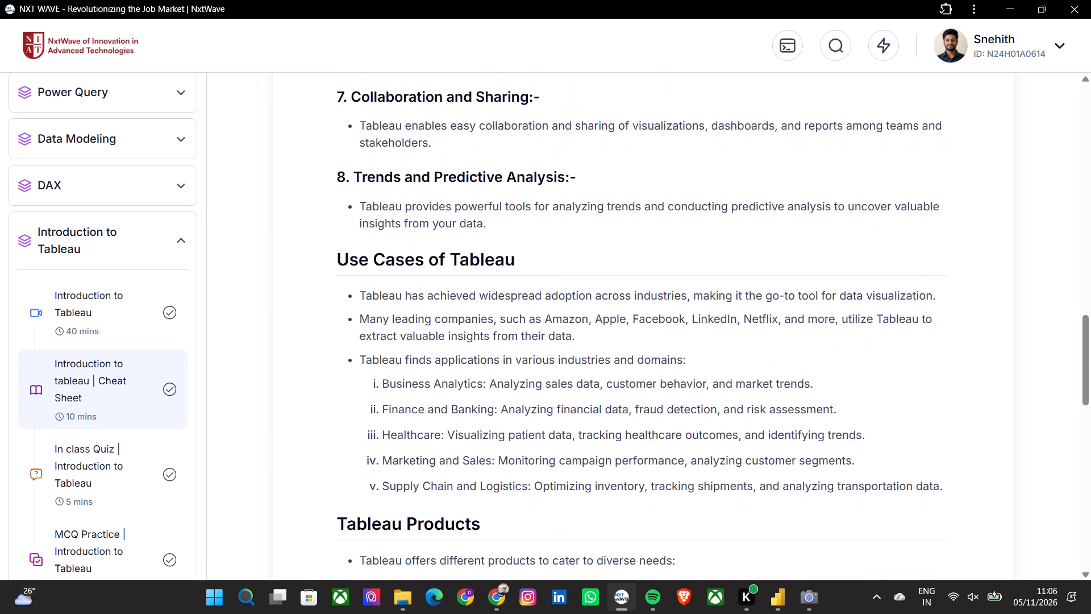
scroll(367, 327, down, 8)
scroll(367, 327, up, 1)
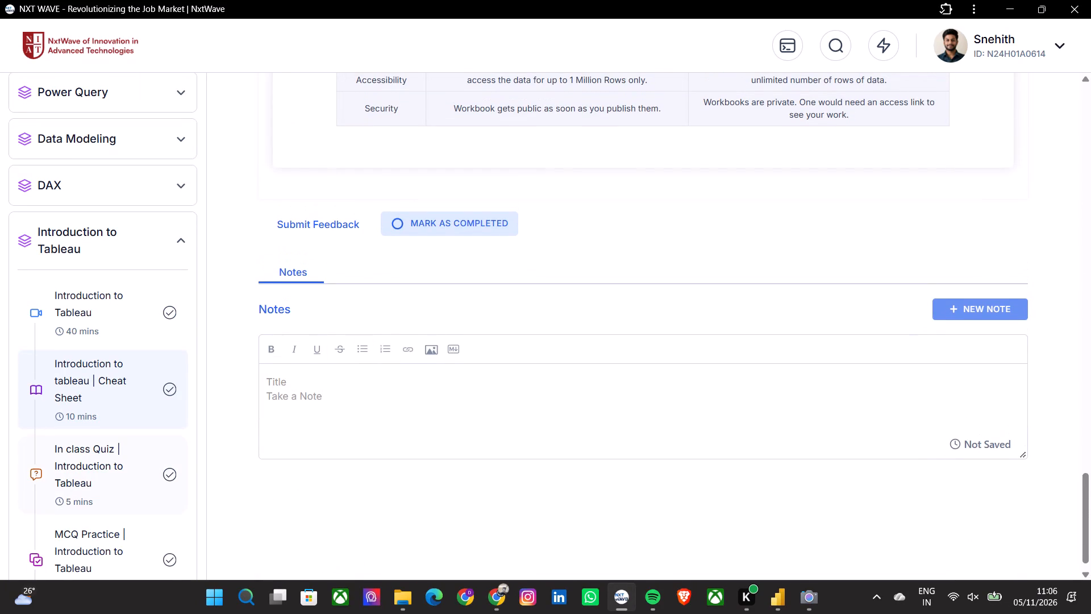
Read through the Connecting to Data Source cheat sheet, covering live connections and extracts.
scroll(54, 452, down, 8)
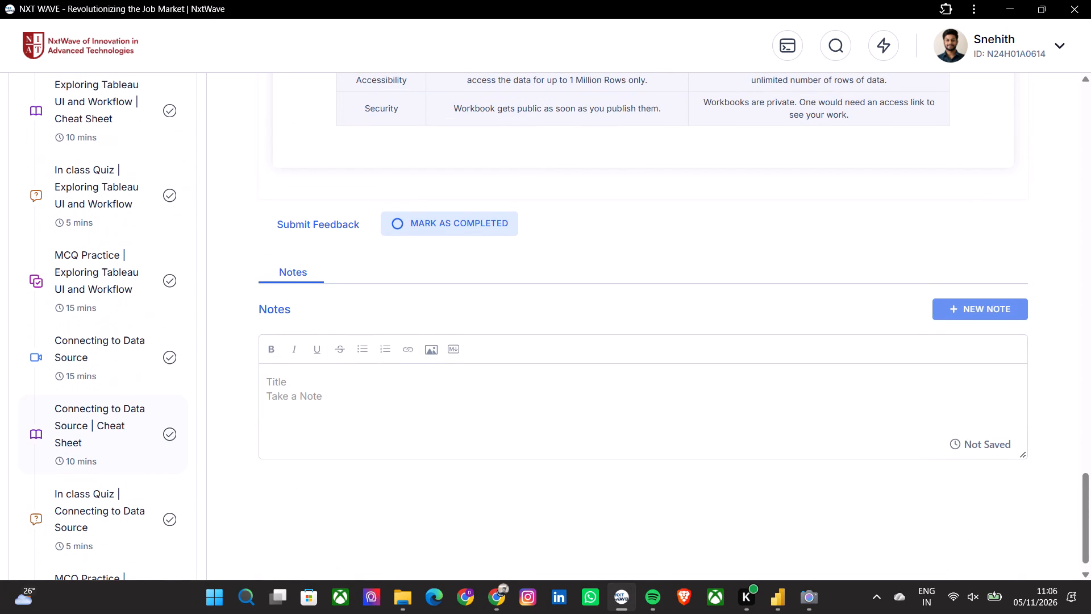
click(85, 417)
scroll(426, 251, down, 6)
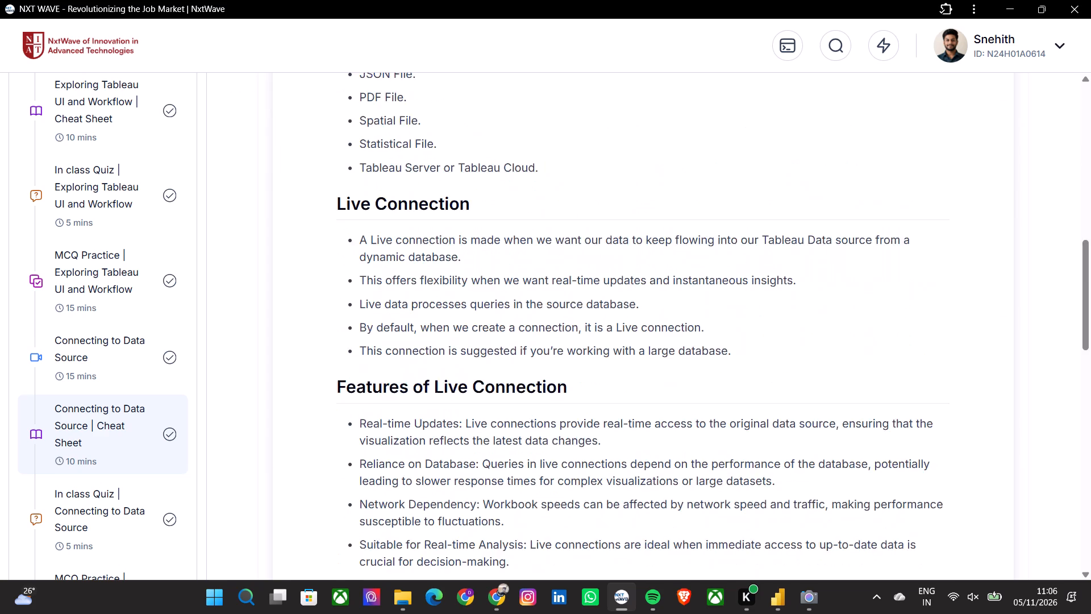
scroll(426, 251, down, 5)
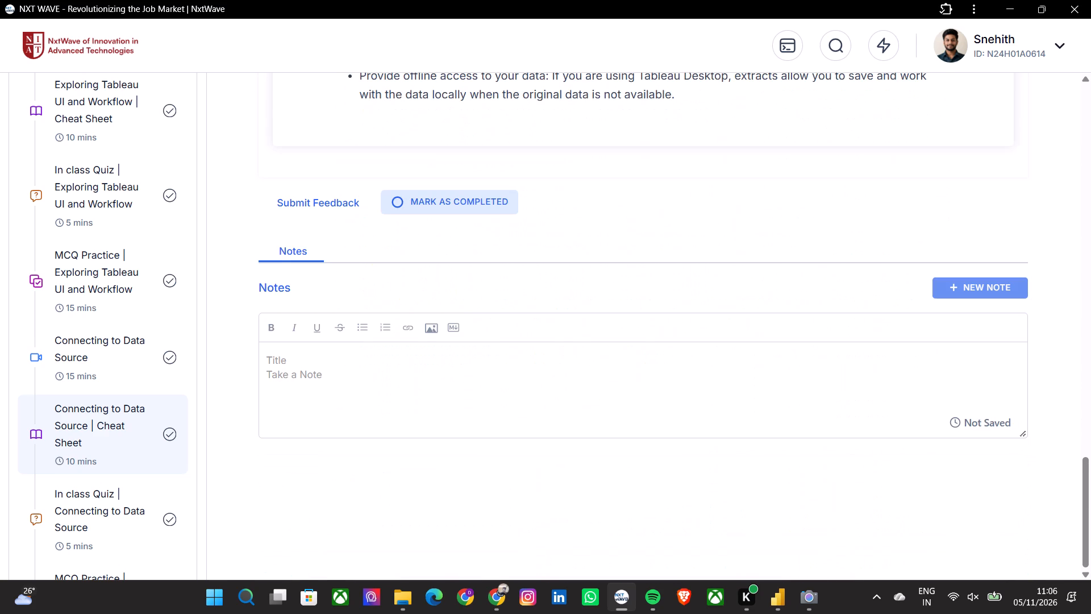
Find the Advanced Visualization module in the course outline and expand it.
scroll(109, 161, up, 16)
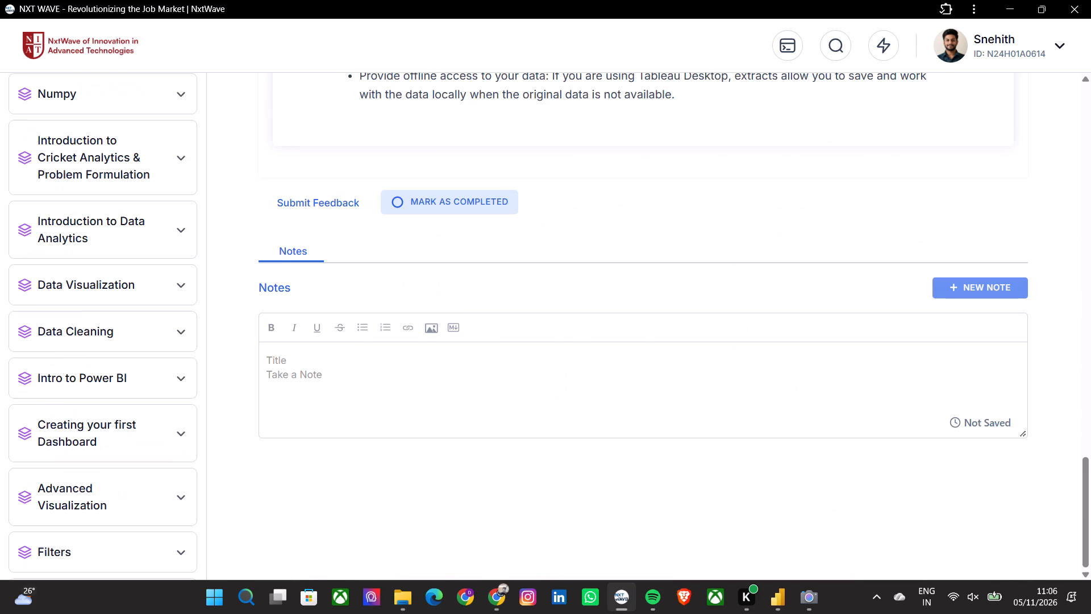
scroll(109, 444, down, 1)
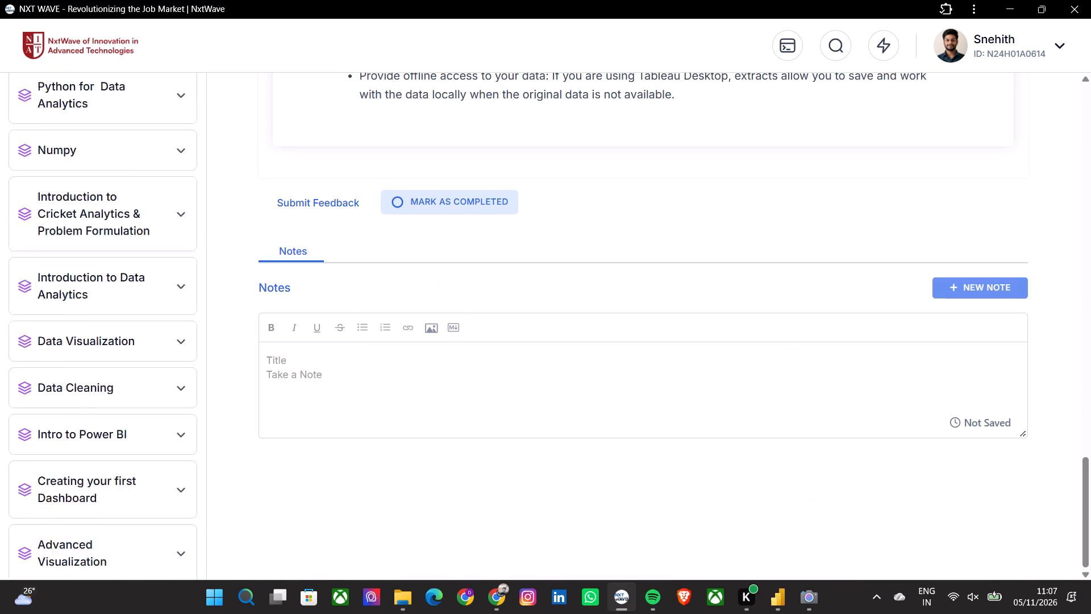
scroll(109, 444, down, 2)
click(109, 465)
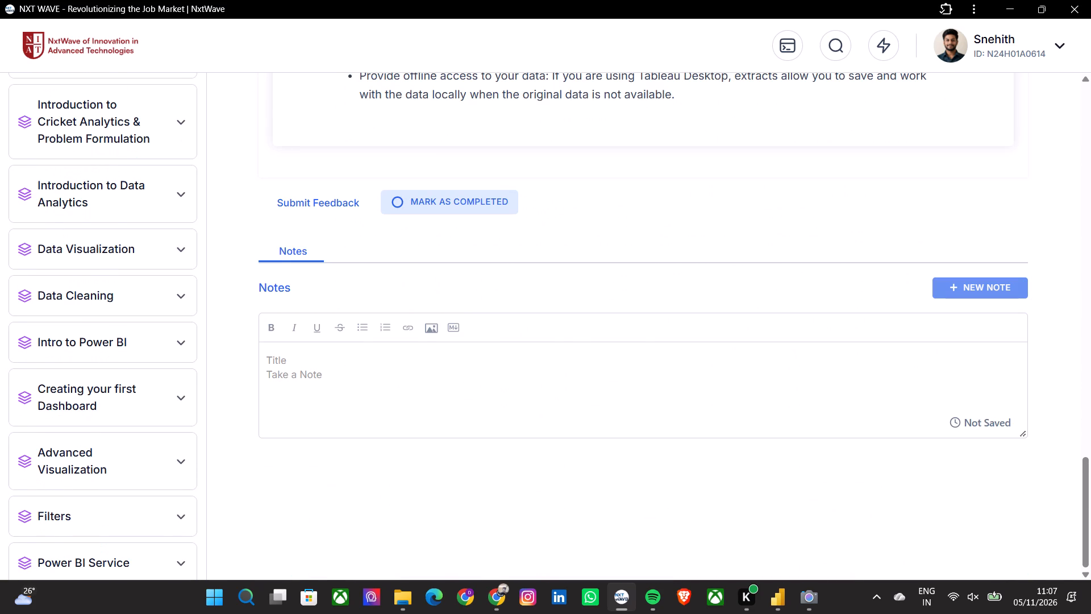
Look through the Advanced Visualization lessons and open the Key Performance Indicator (KPI) Visual cheat sheet.
scroll(109, 465, down, 7)
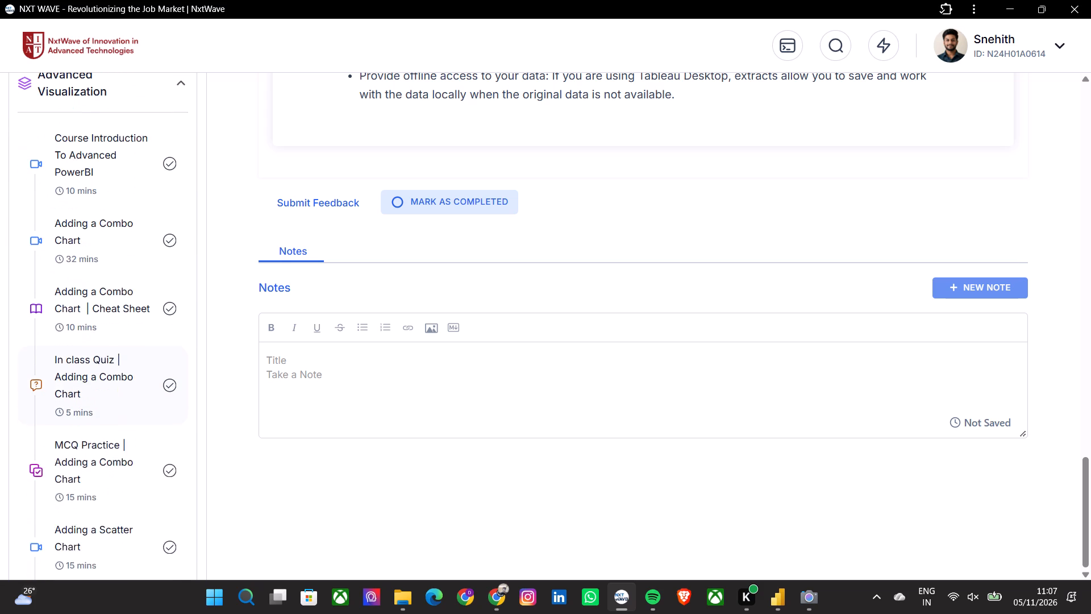
scroll(109, 465, down, 13)
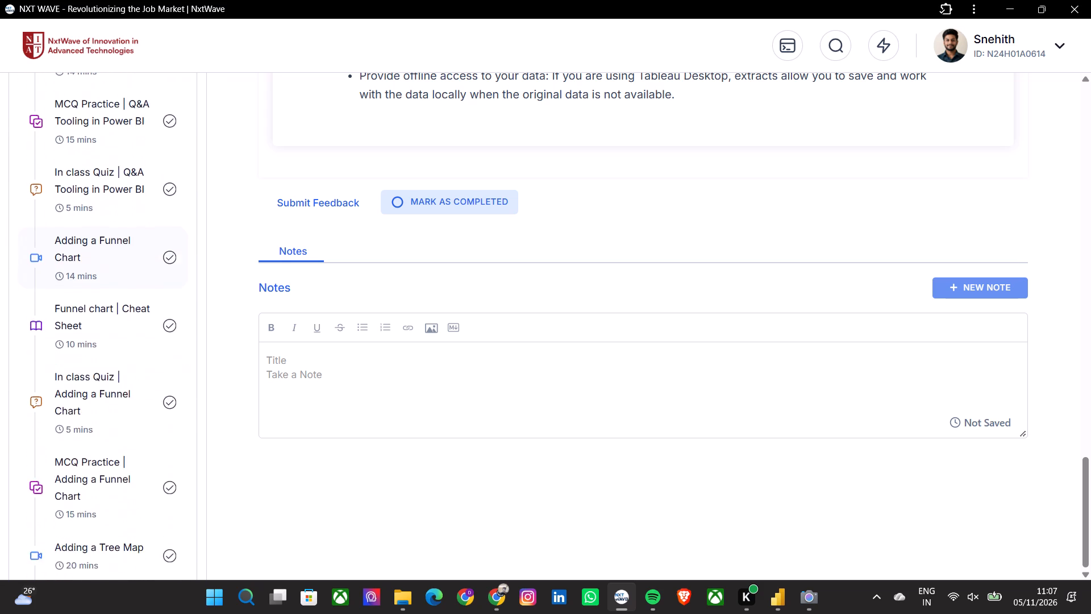
scroll(109, 465, up, 12)
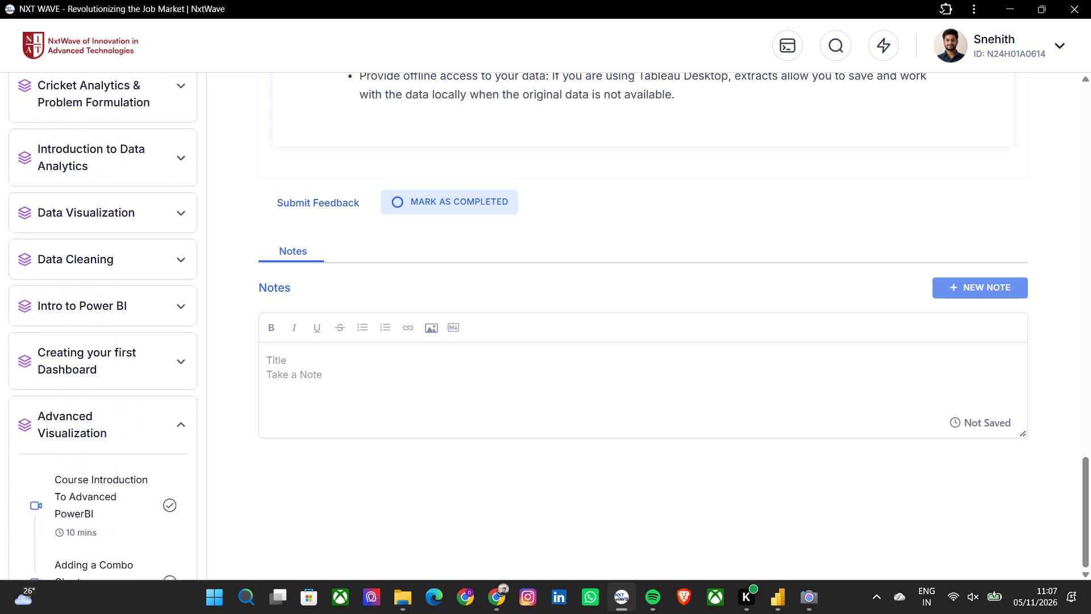
scroll(109, 465, down, 1)
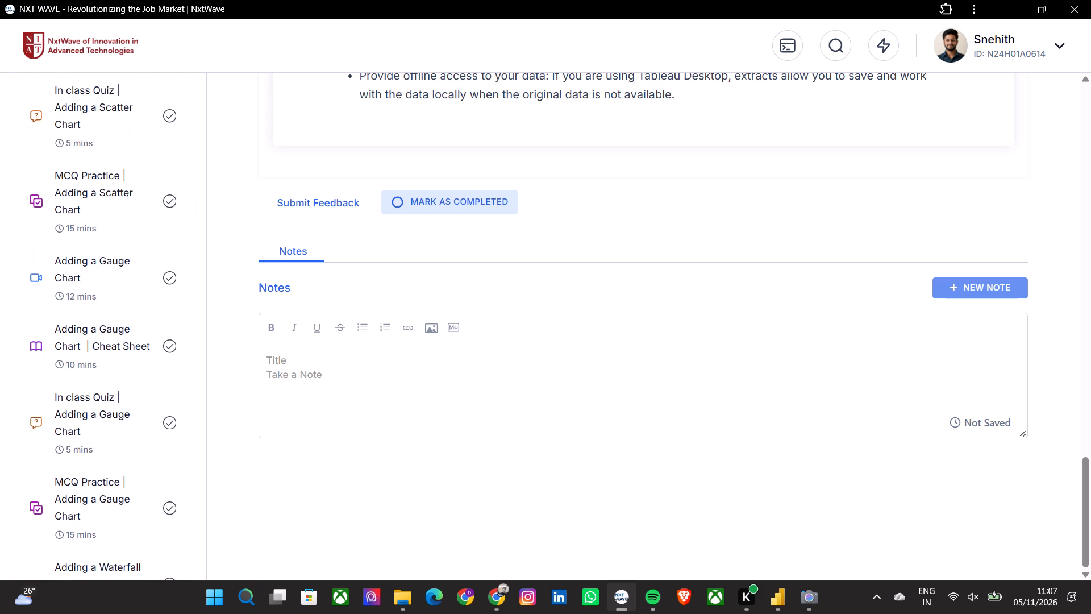
scroll(109, 465, down, 4)
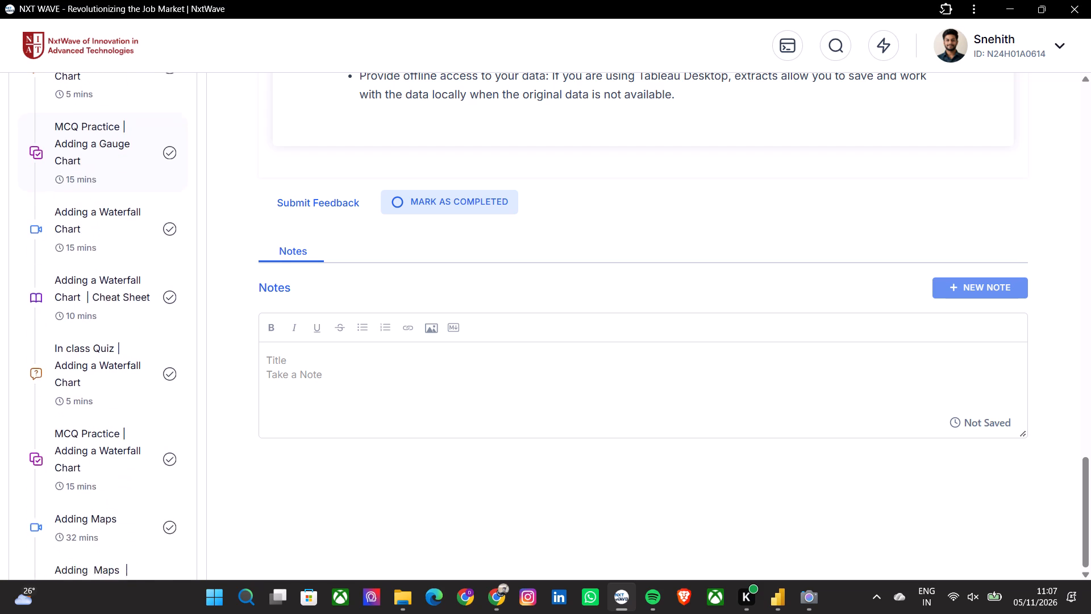
scroll(109, 465, down, 8)
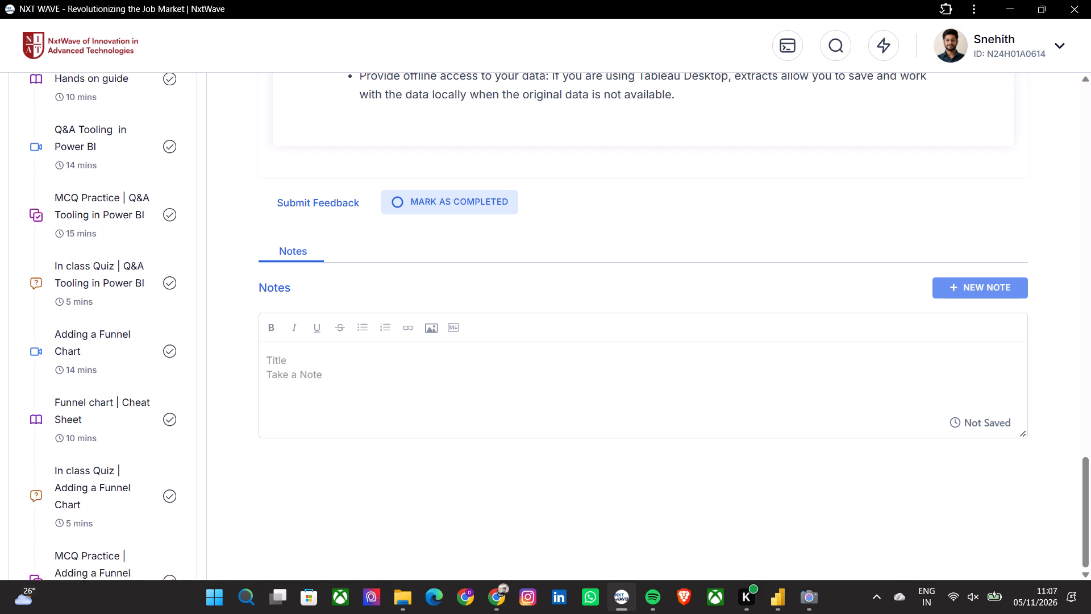
scroll(109, 465, down, 6)
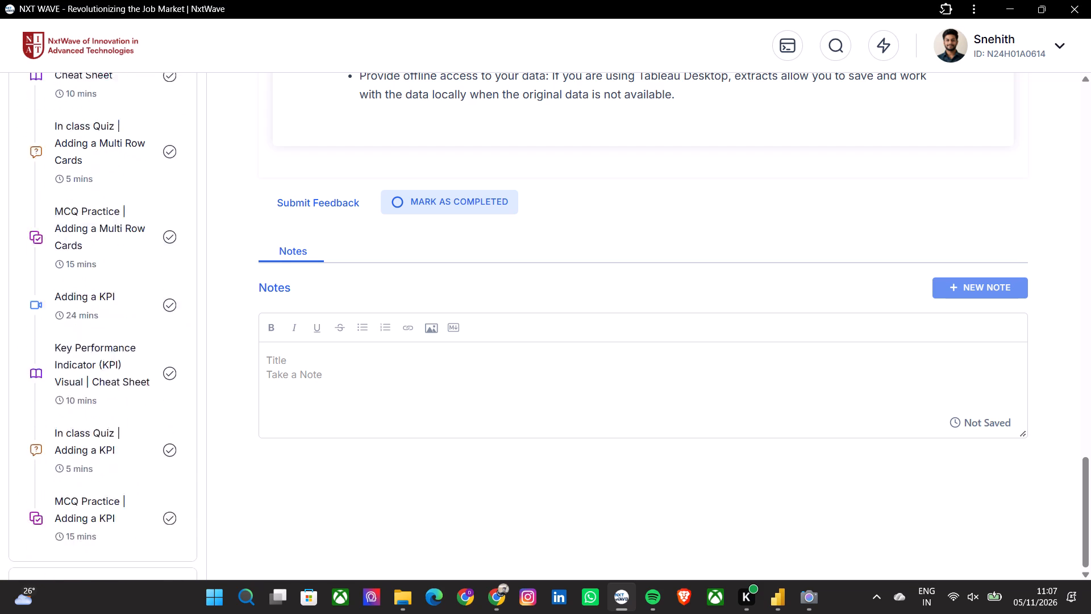
scroll(109, 465, down, 1)
click(111, 284)
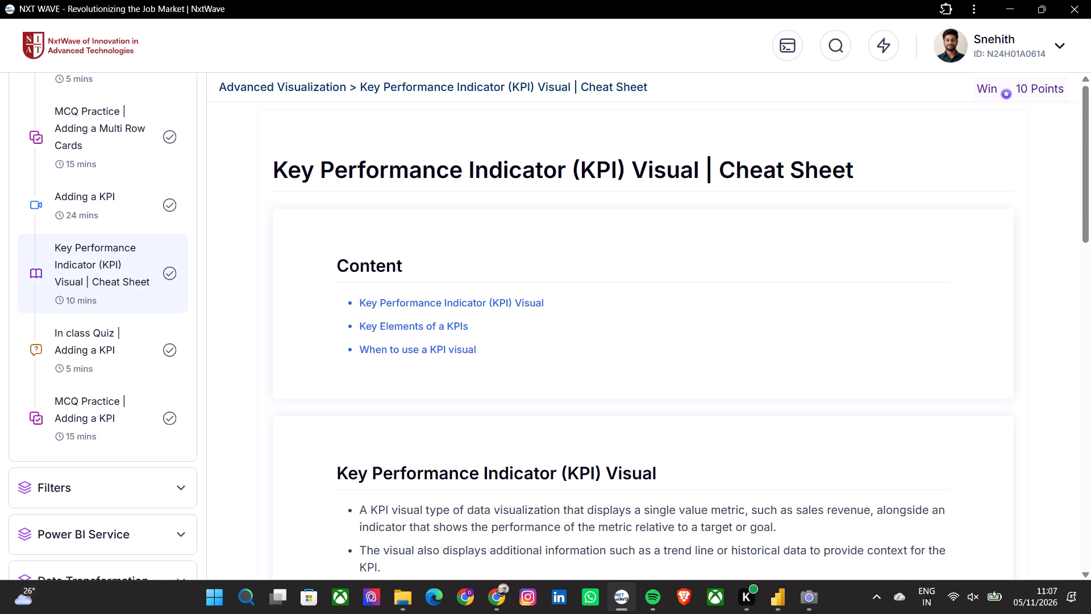
Switch to the online store report in Power BI Desktop and save it.
click(792, 613)
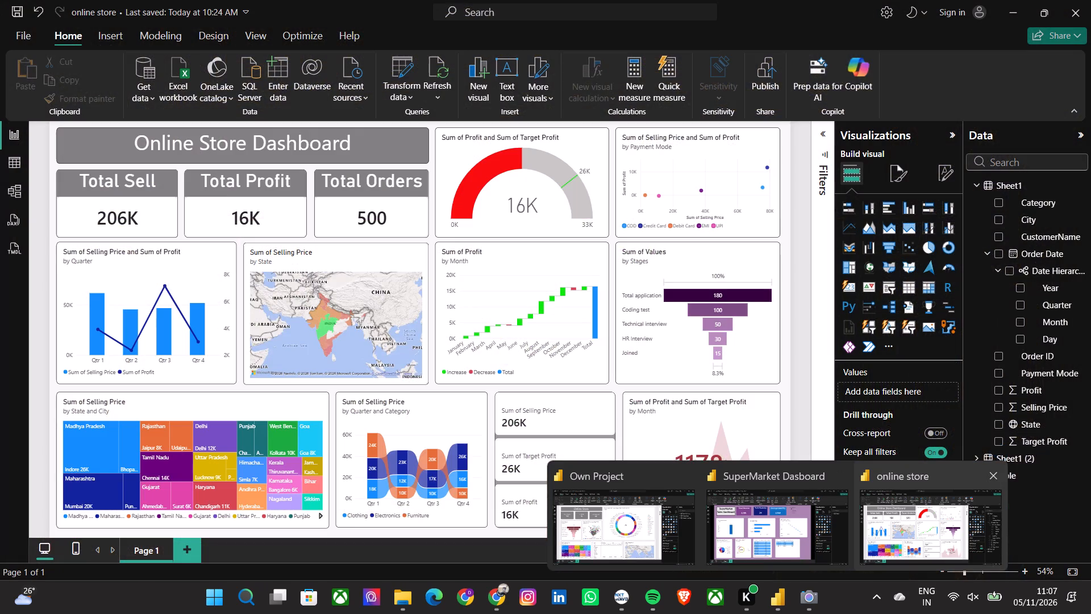
click(887, 534)
click(813, 464)
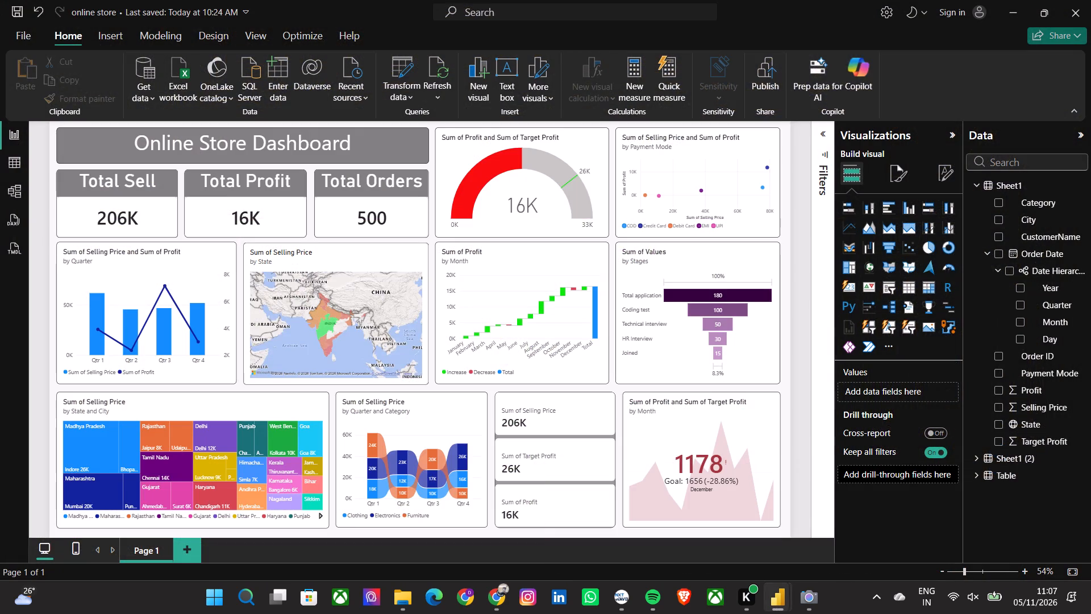
key(ctrl+s)
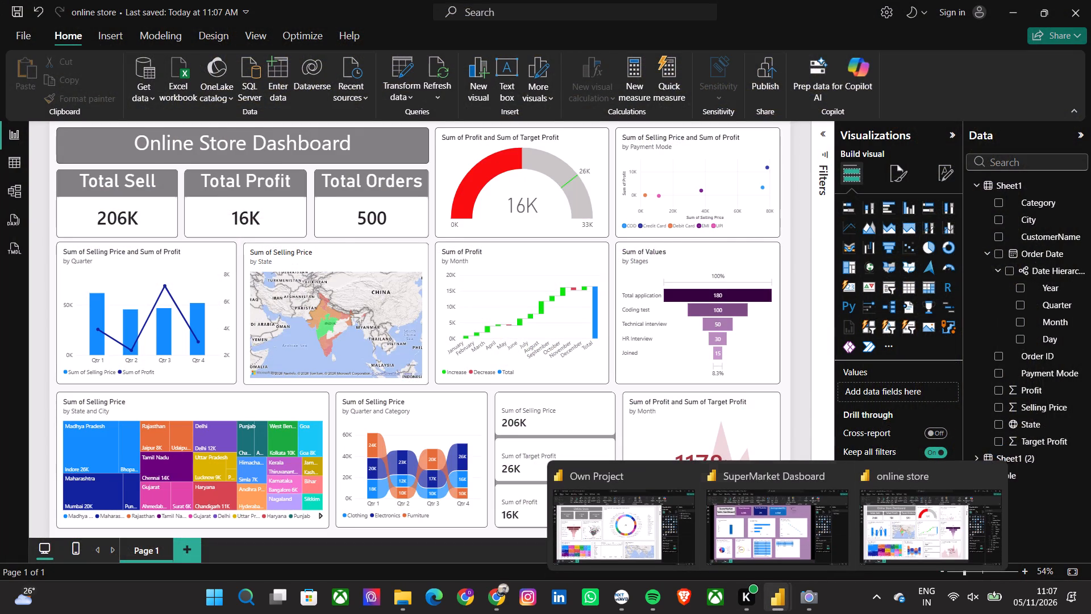
Switch to the Own Project report in Power BI Desktop and save it.
click(629, 503)
click(796, 414)
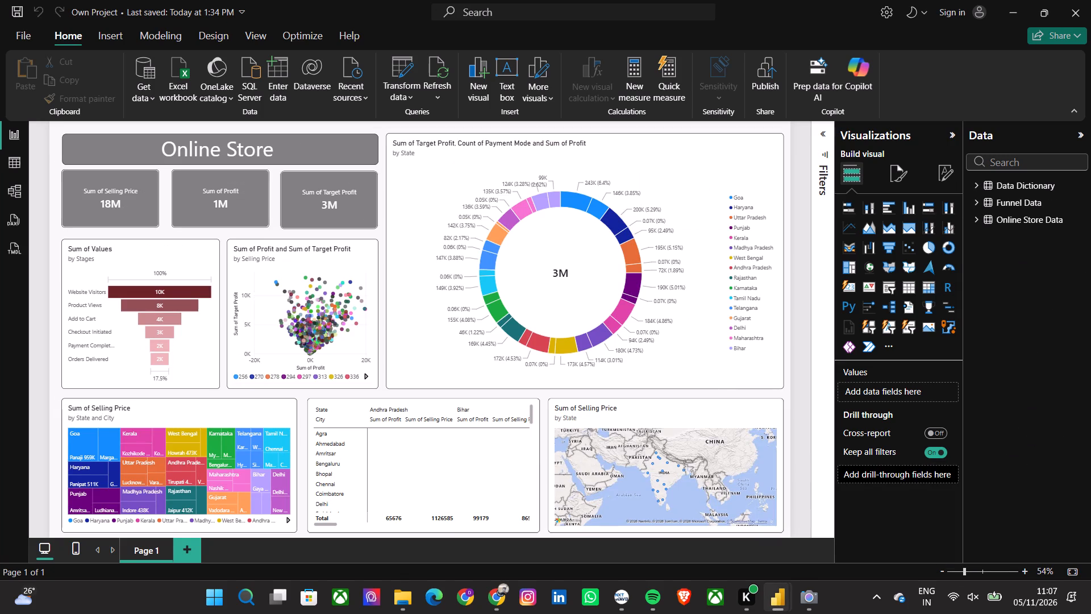
key(ctrl+s)
Examine the State and City matrix of profit and selling price across to its Total columns.
scroll(470, 449, right, 2)
scroll(470, 449, left, 3)
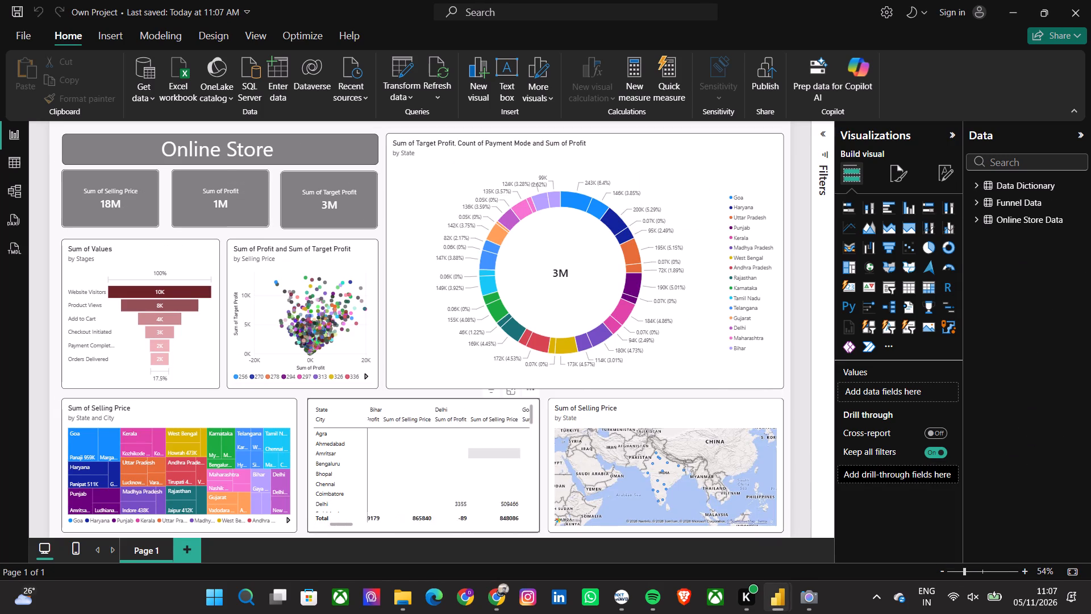
scroll(470, 449, left, 7)
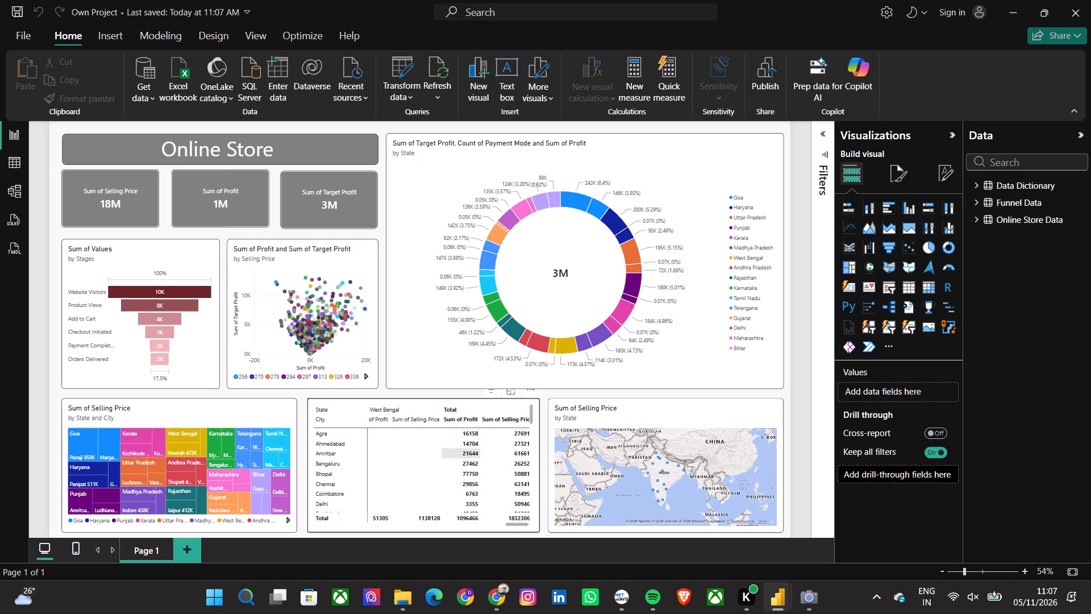